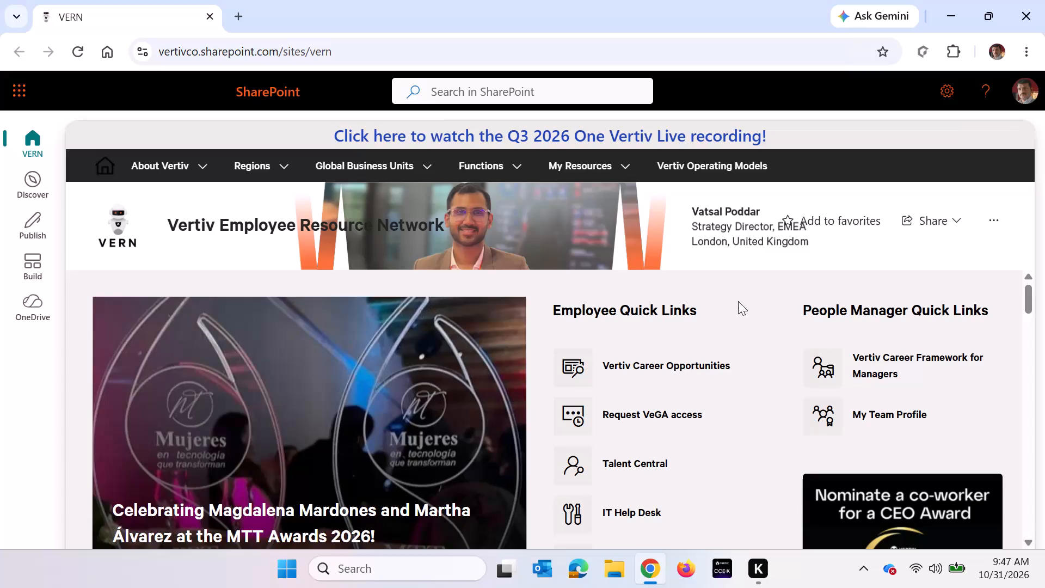
Open the SupplierFirst Reliance Supplier Portal login page, supplierfirst.ril.com/user/login, in a new browser tab.
{"action": "left_click", "coordinate": [245, 17]}
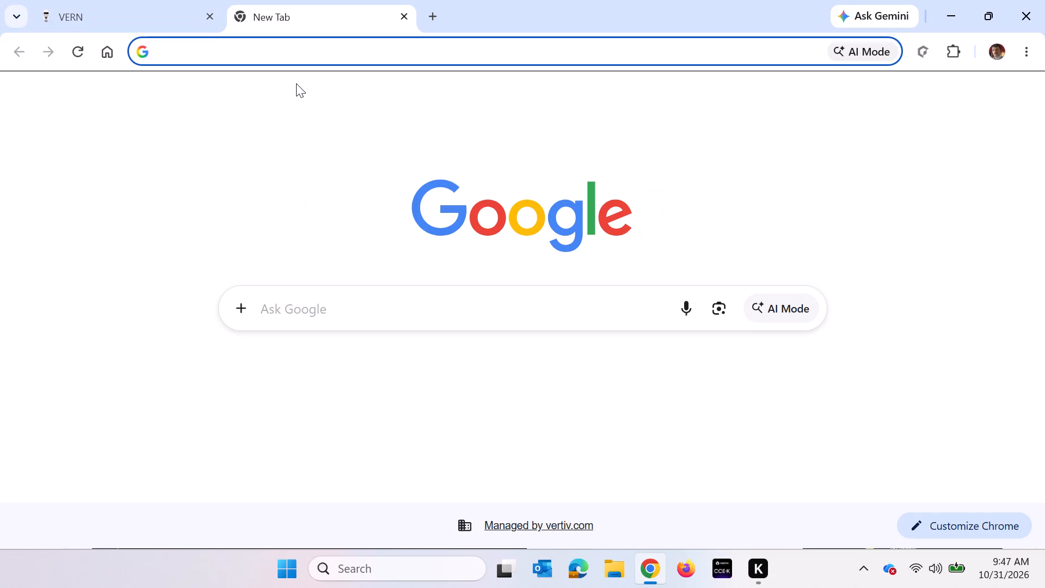
{"action": "key", "text": "s"}
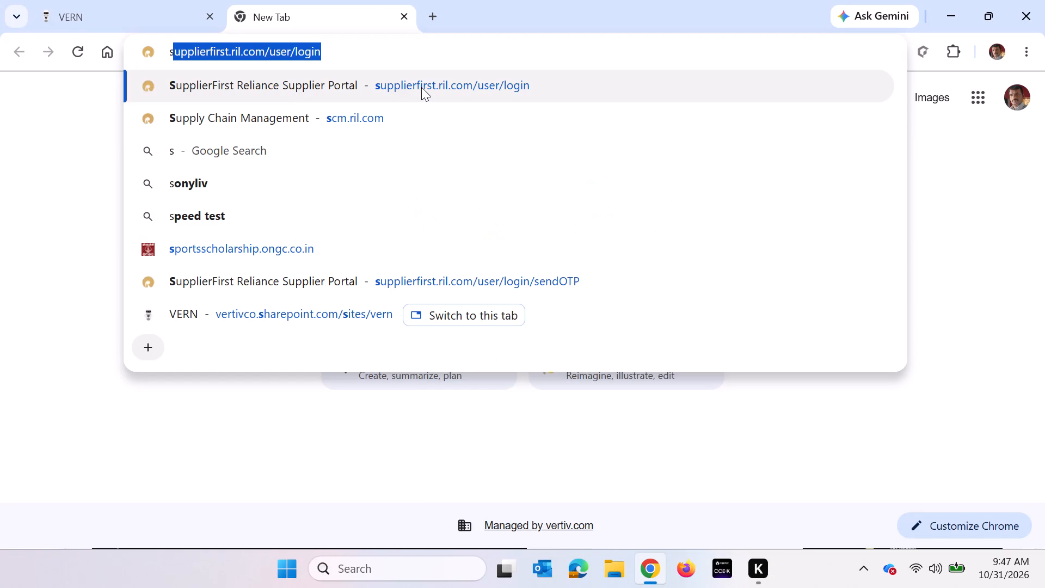
{"action": "left_click", "coordinate": [421, 87]}
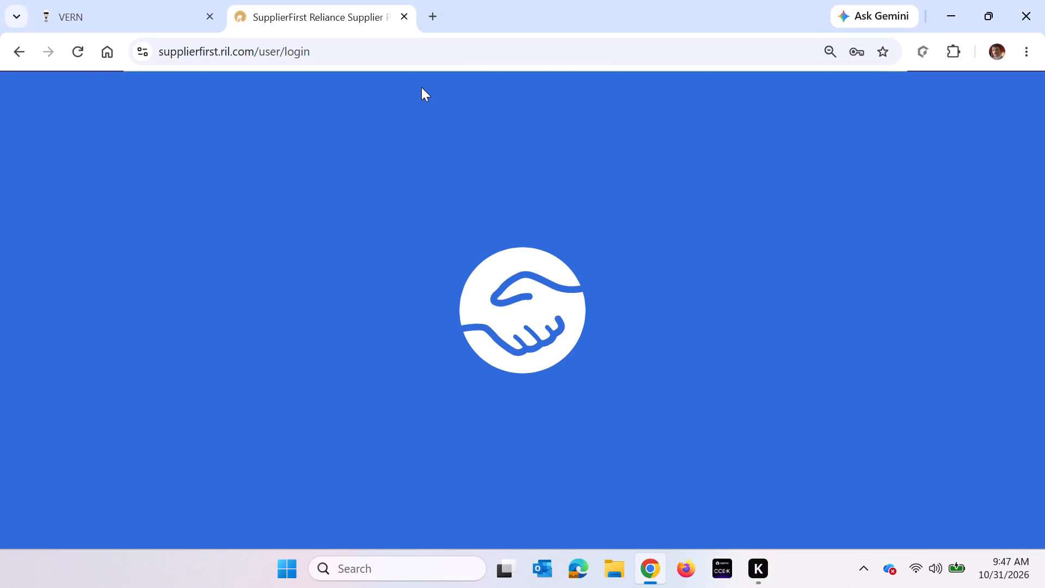
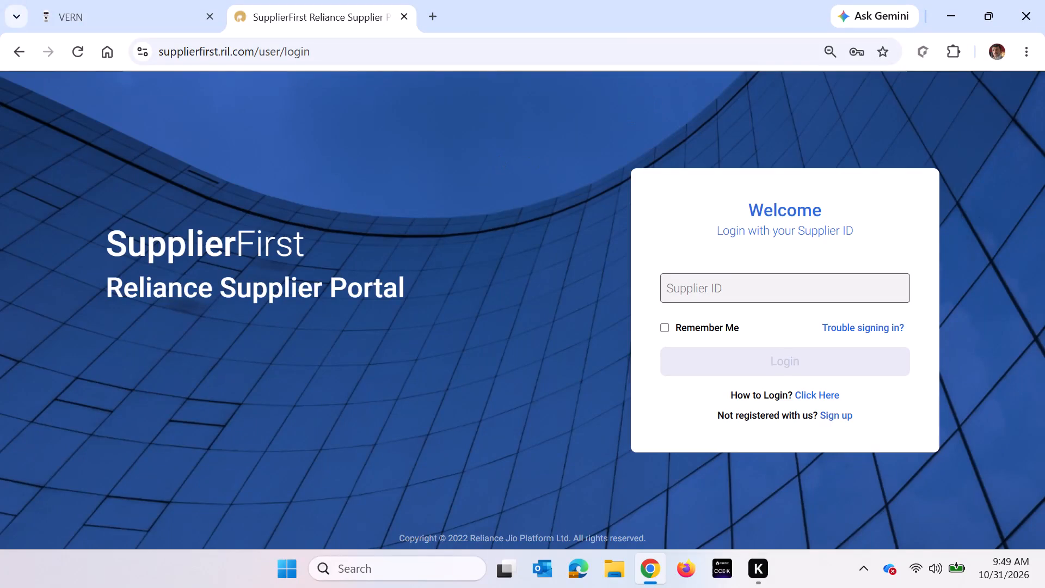
Enter the supplier ID and submit it on the SupplierFirst login form.
{"action": "left_click", "coordinate": [685, 295]}
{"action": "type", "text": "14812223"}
{"action": "left_click", "coordinate": [787, 362]}
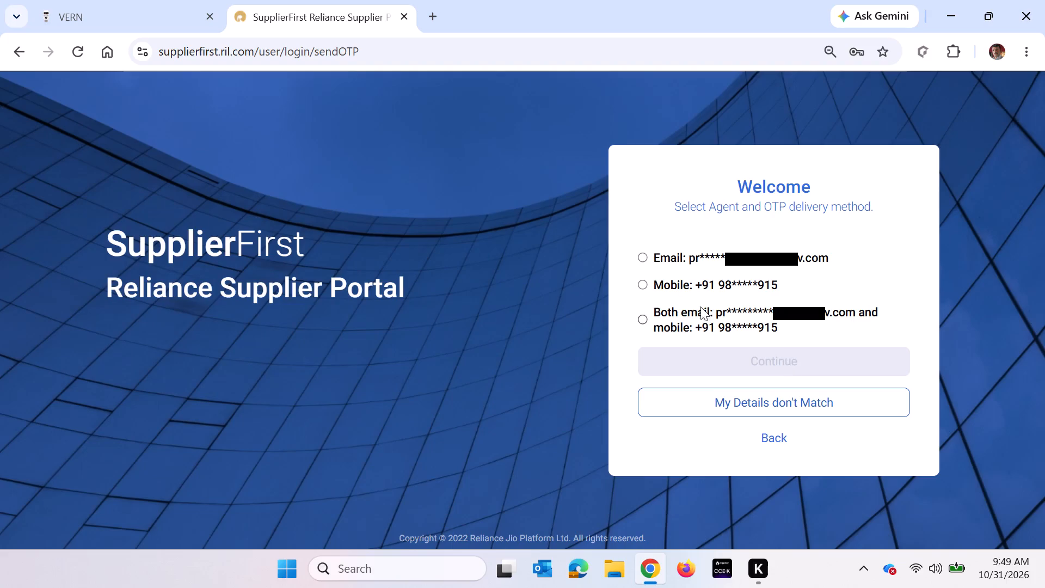
Choose mobile-only OTP delivery and complete the portal login with the one-time code.
{"action": "left_click", "coordinate": [645, 286]}
{"action": "left_click", "coordinate": [764, 363]}
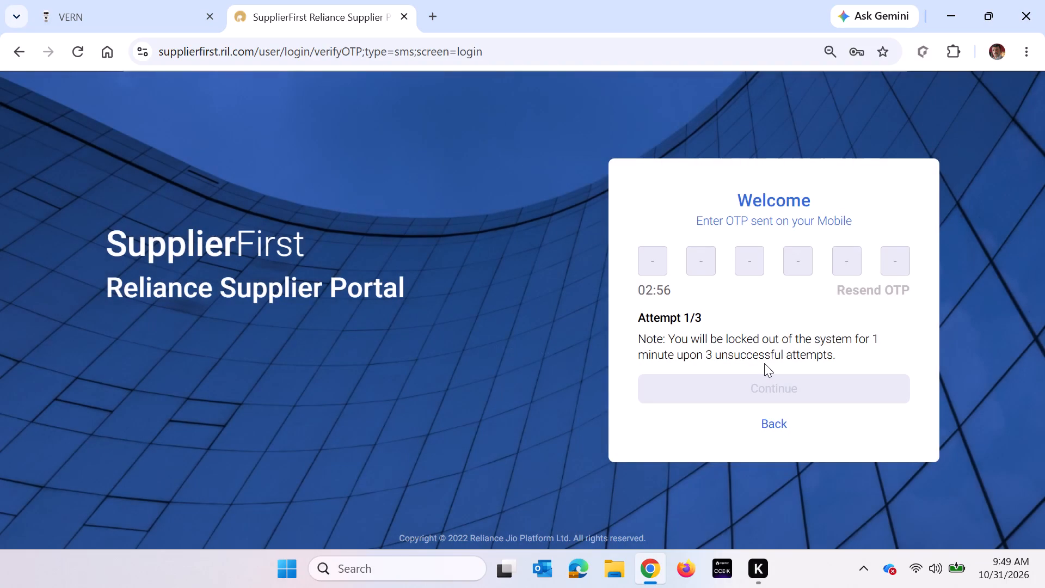
{"action": "left_click", "coordinate": [649, 264]}
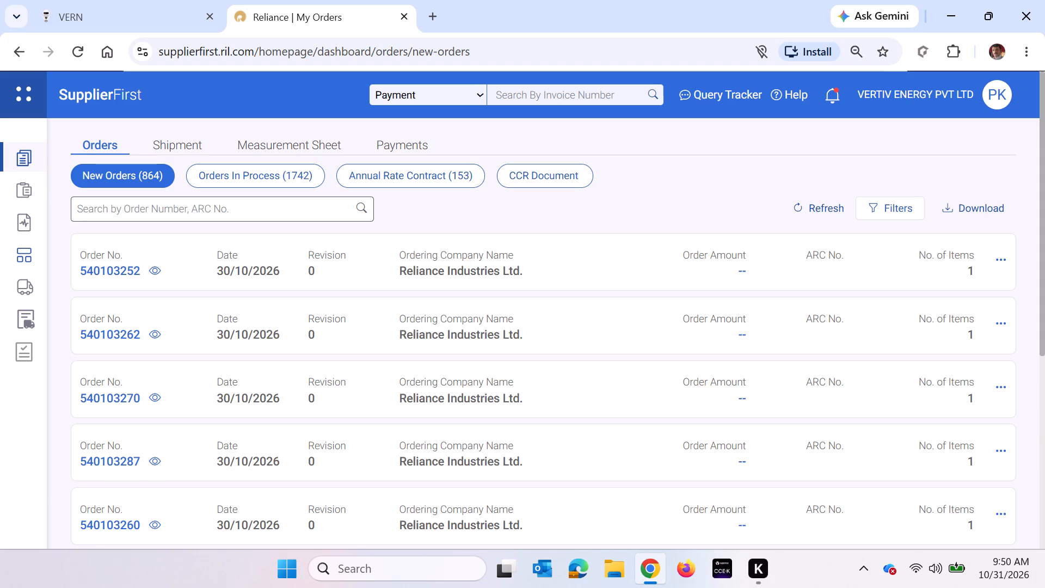
Show the Measurement Sheet records and start a search by order or measurement sheet number.
{"action": "left_click", "coordinate": [260, 144]}
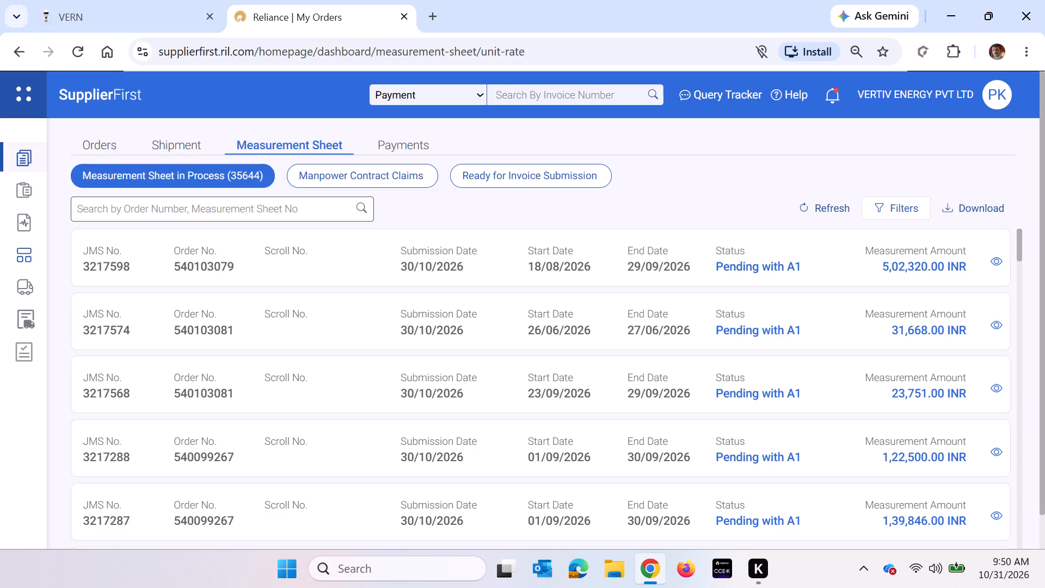
{"action": "left_click", "coordinate": [248, 203]}
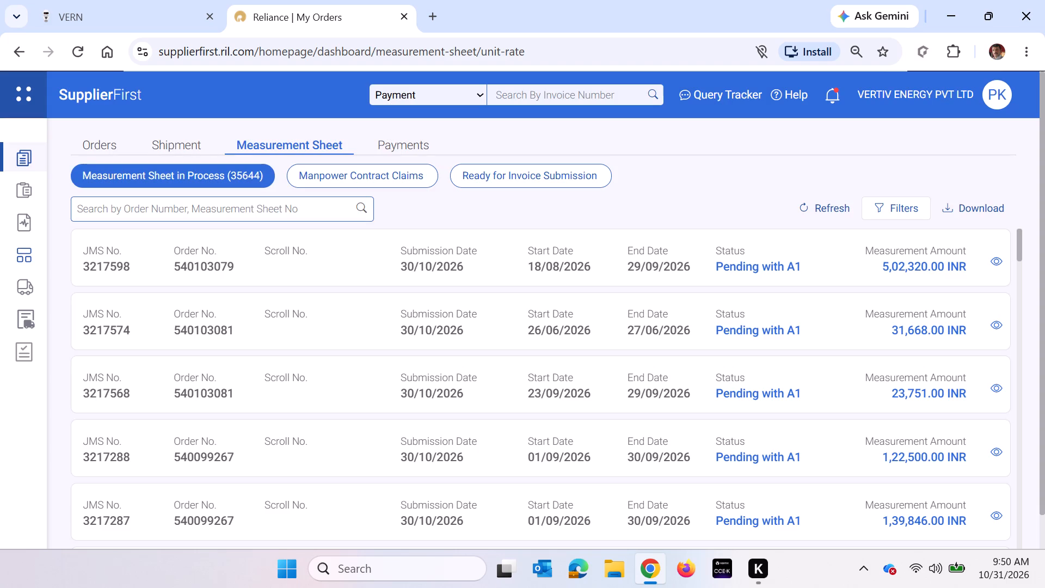
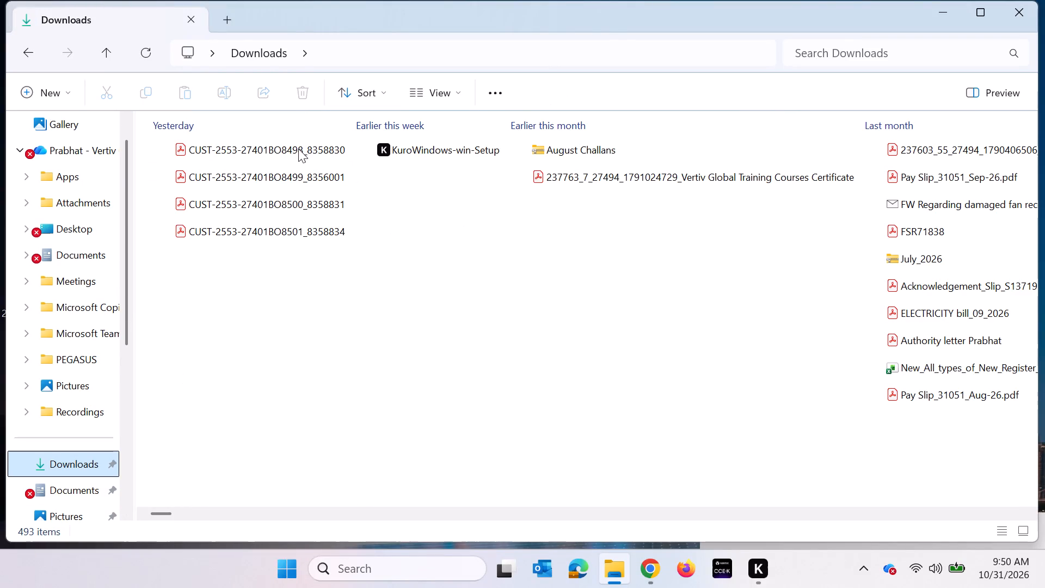
{"action": "double_click", "coordinate": [298, 149]}
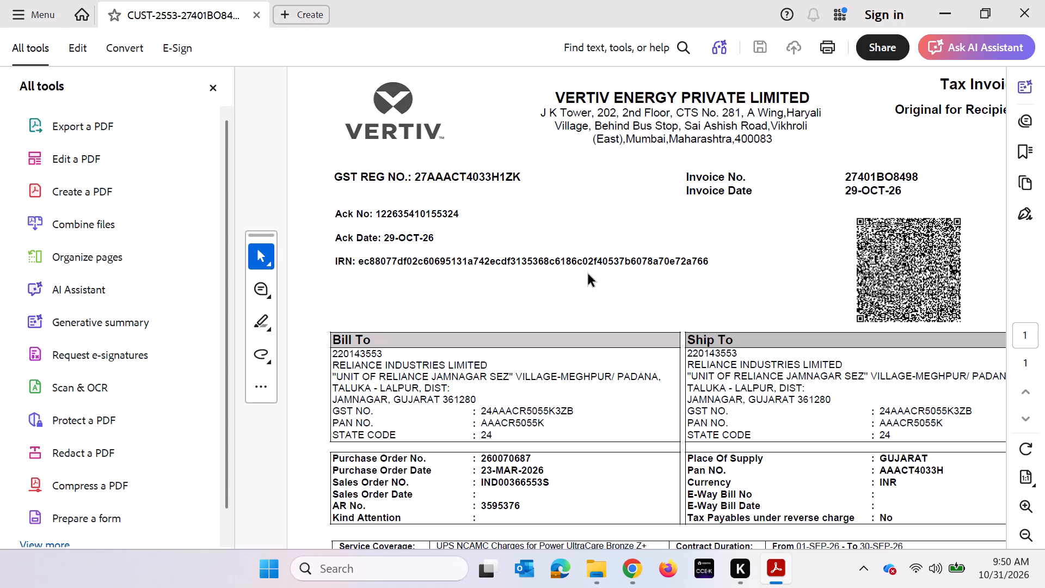
{"action": "scroll", "coordinate": [588, 274], "scroll_direction": "down", "scroll_amount": 2}
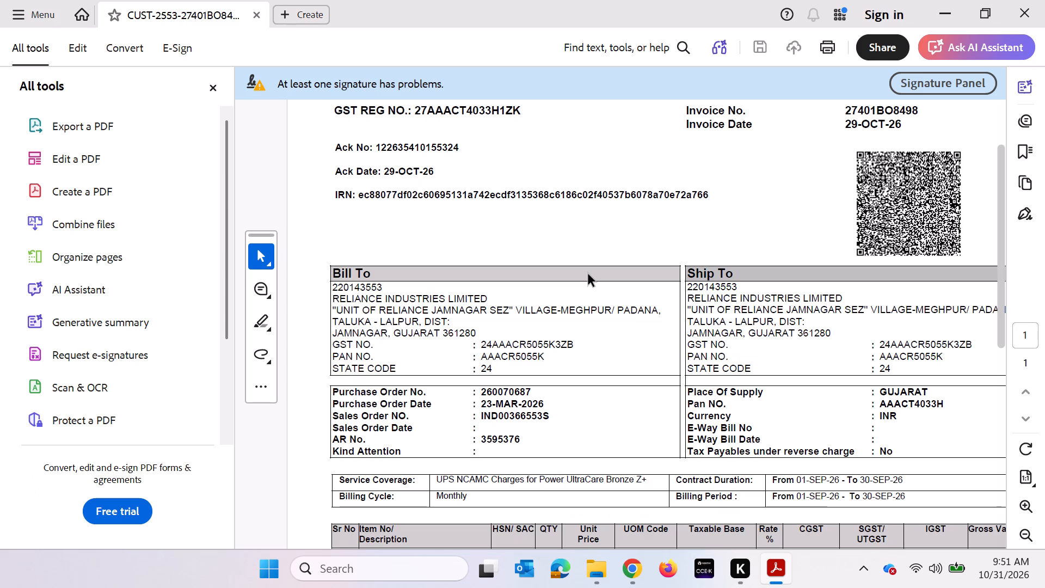
{"action": "scroll", "coordinate": [701, 305], "scroll_direction": "down", "scroll_amount": 1}
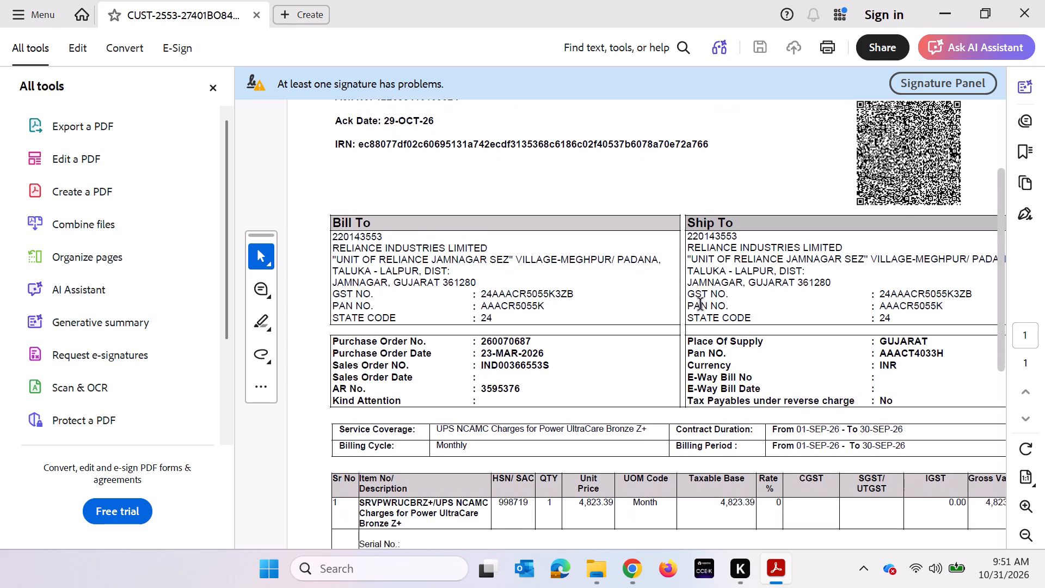
{"action": "scroll", "coordinate": [701, 305], "scroll_direction": "down", "scroll_amount": 2}
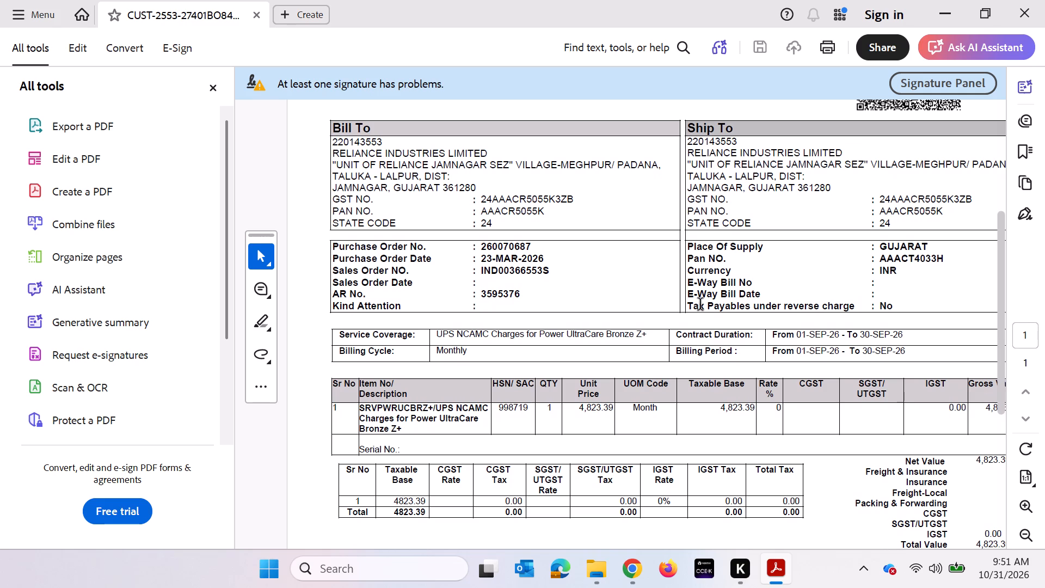
{"action": "left_click", "coordinate": [212, 94]}
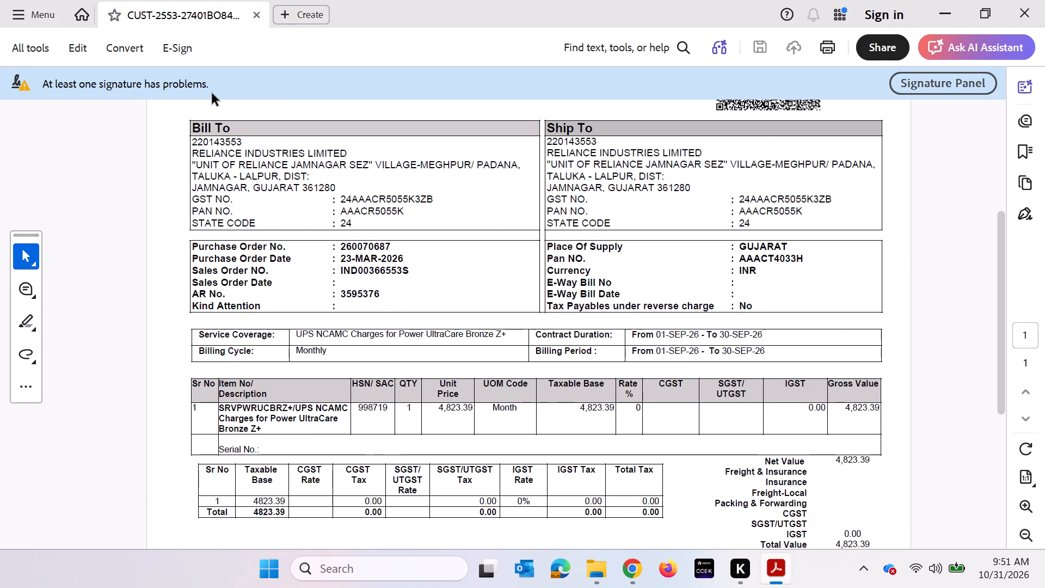
{"action": "scroll", "coordinate": [608, 340], "scroll_direction": "up", "scroll_amount": 1}
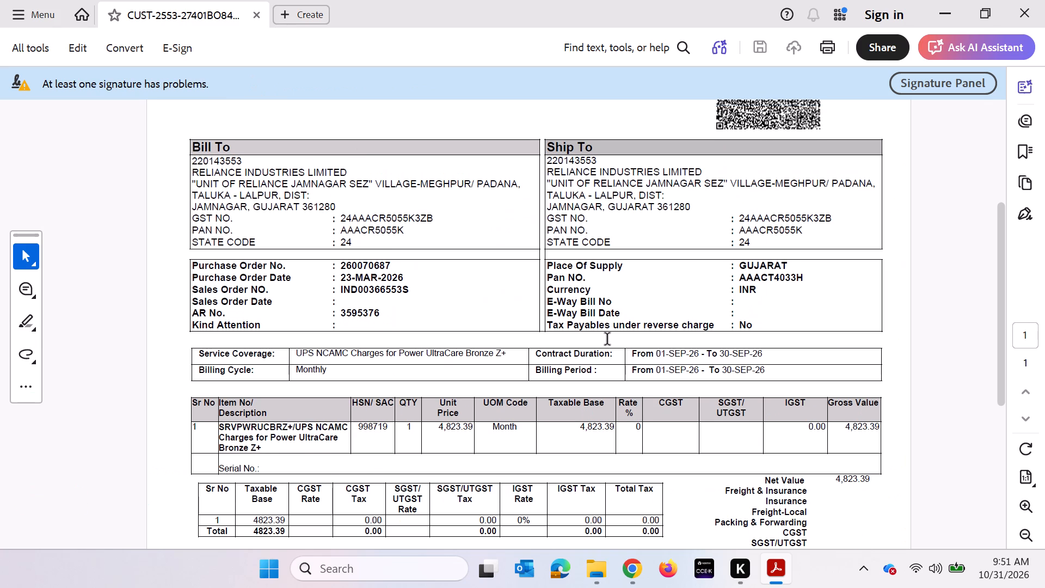
{"action": "scroll", "coordinate": [608, 340], "scroll_direction": "up", "scroll_amount": 1}
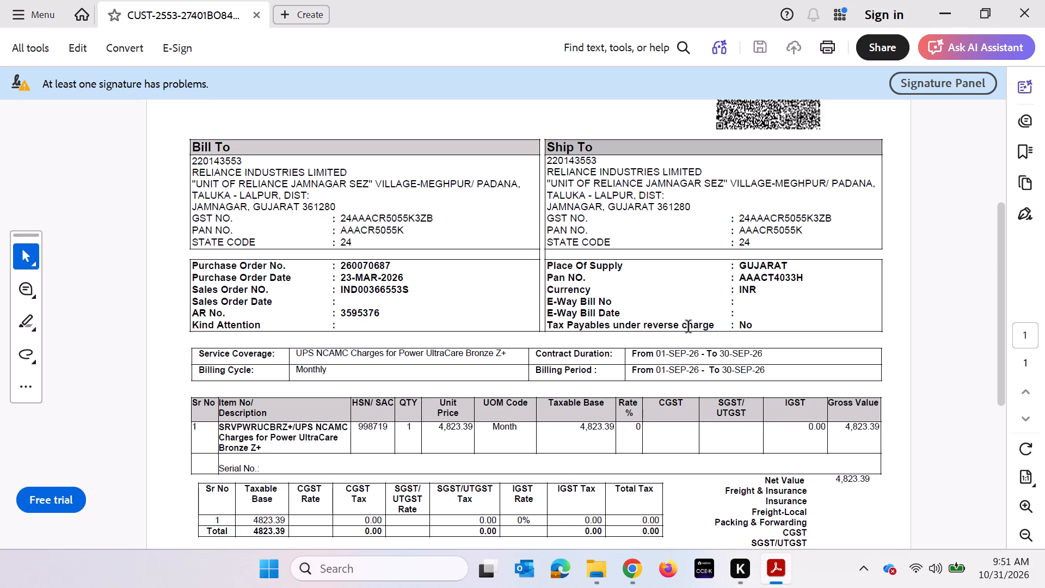
{"action": "scroll", "coordinate": [689, 327], "scroll_direction": "down", "scroll_amount": 1}
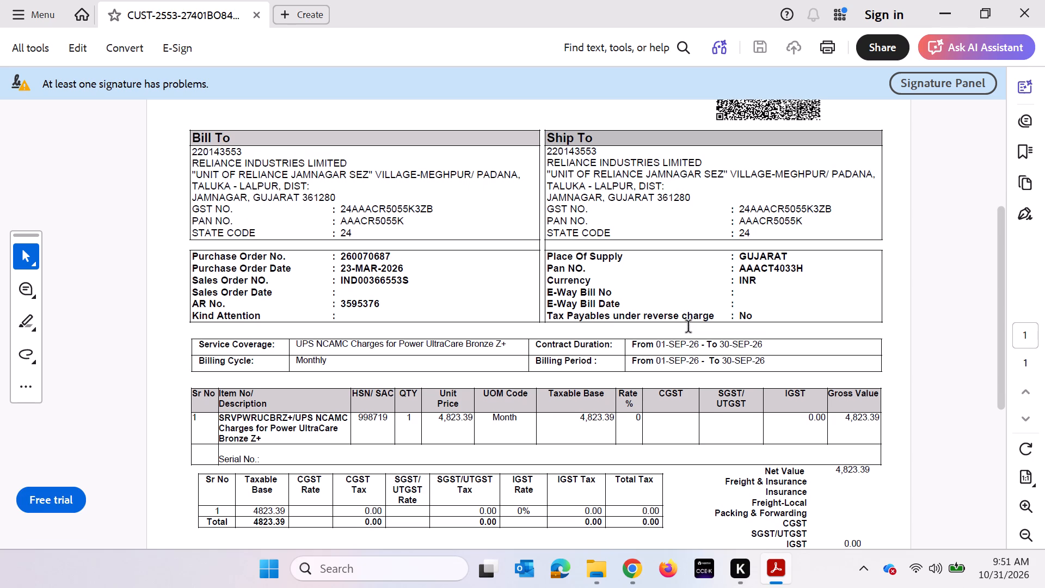
{"action": "scroll", "coordinate": [689, 327], "scroll_direction": "up", "scroll_amount": 3}
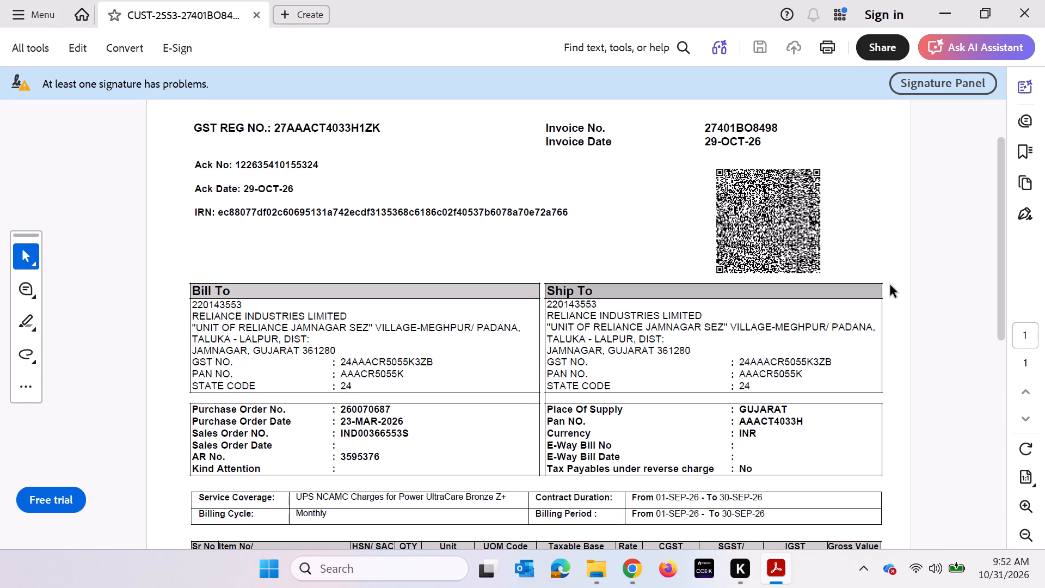
{"action": "scroll", "coordinate": [770, 343], "scroll_direction": "down", "scroll_amount": 4}
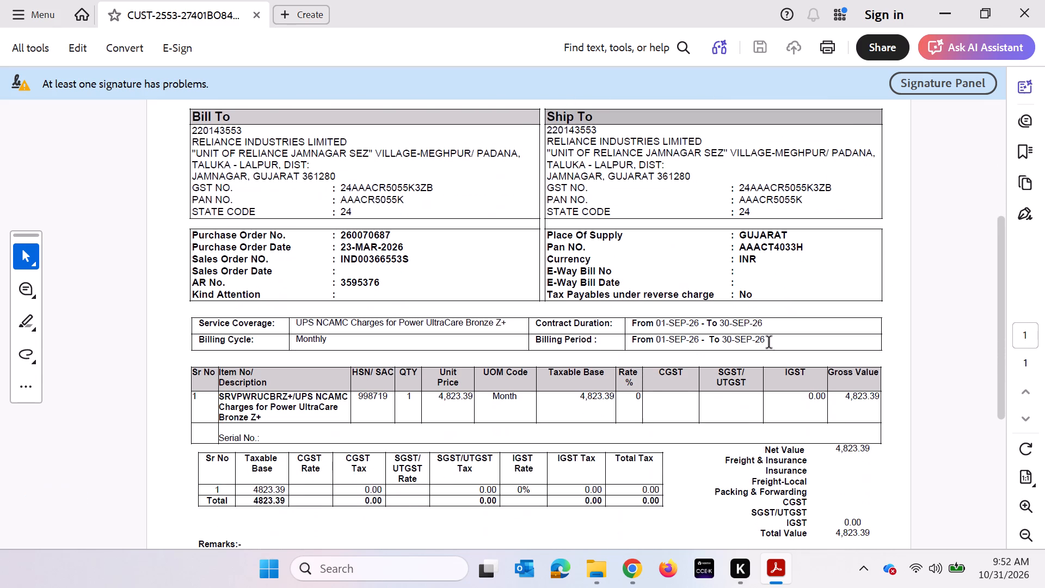
{"action": "scroll", "coordinate": [770, 343], "scroll_direction": "down", "scroll_amount": 4}
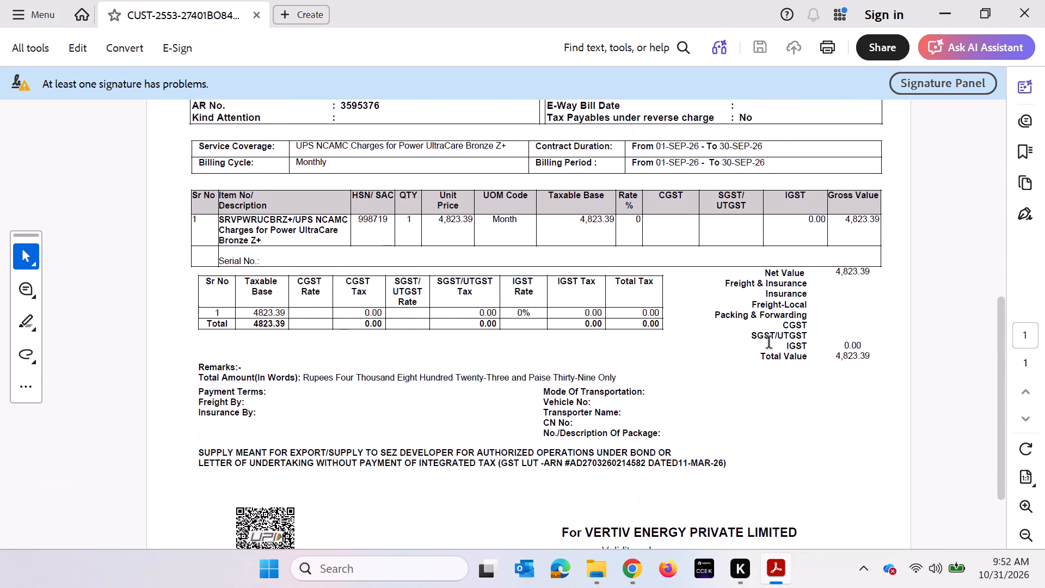
{"action": "scroll", "coordinate": [770, 343], "scroll_direction": "down", "scroll_amount": 1}
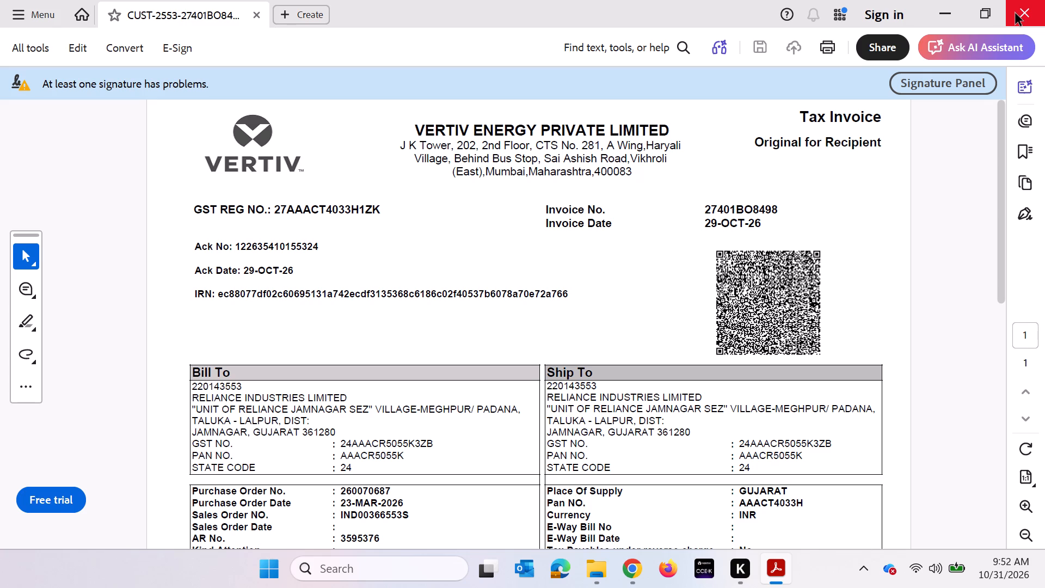
{"action": "left_click", "coordinate": [1016, 14]}
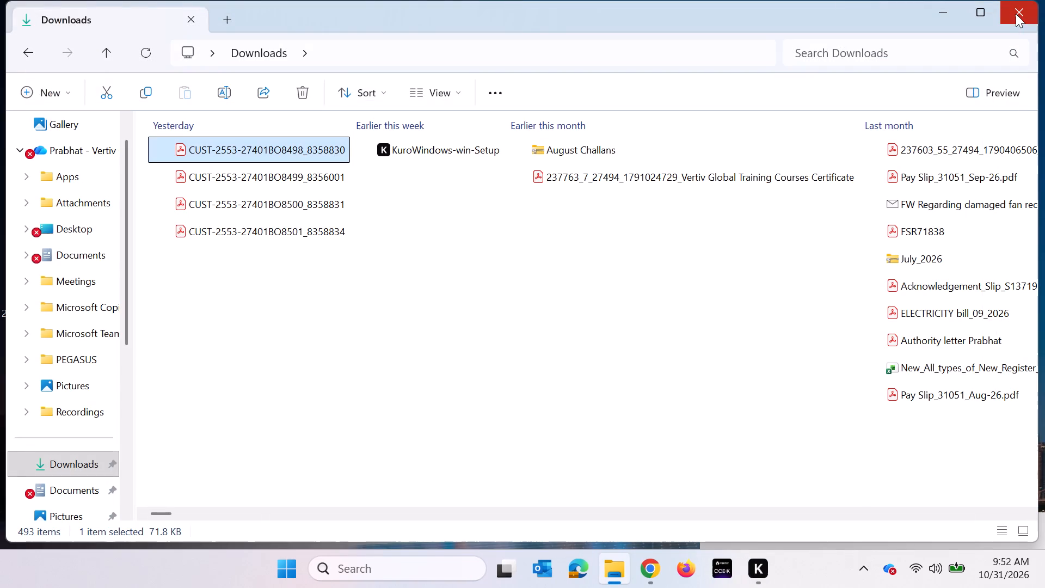
{"action": "key", "text": "F2"}
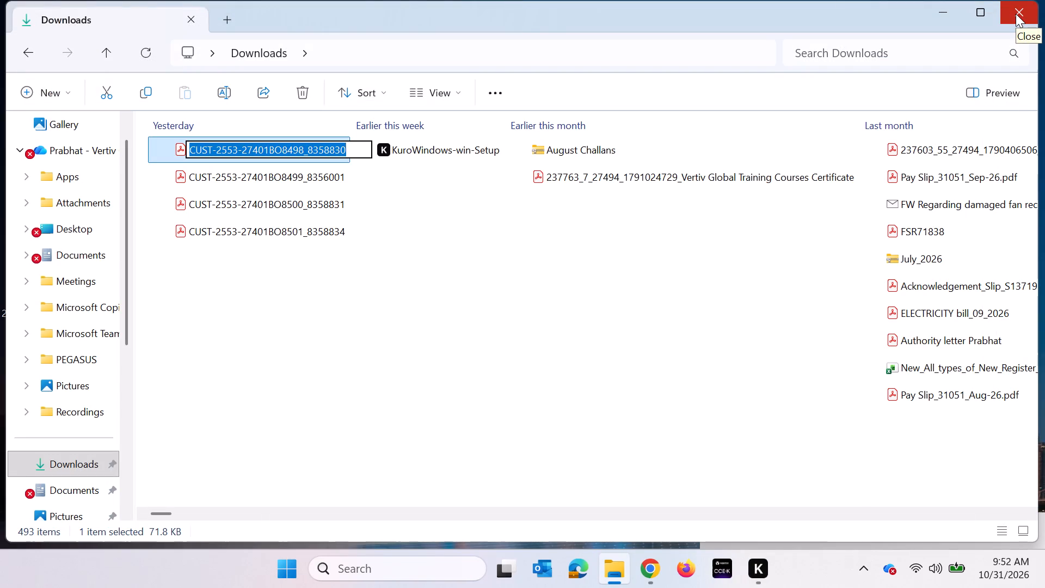
{"action": "key", "text": "Right"}
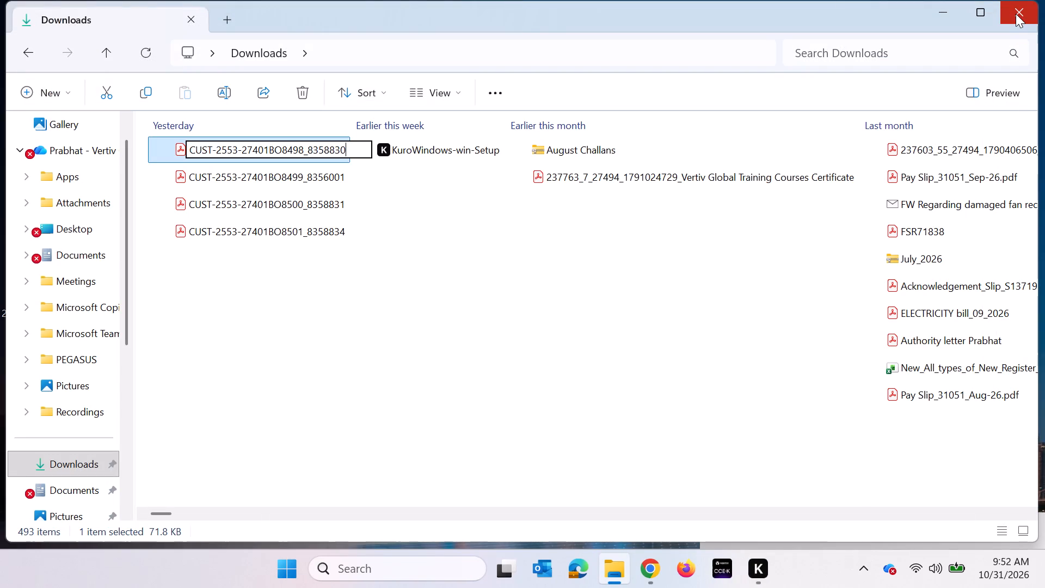
{"action": "key", "text": "minus"}
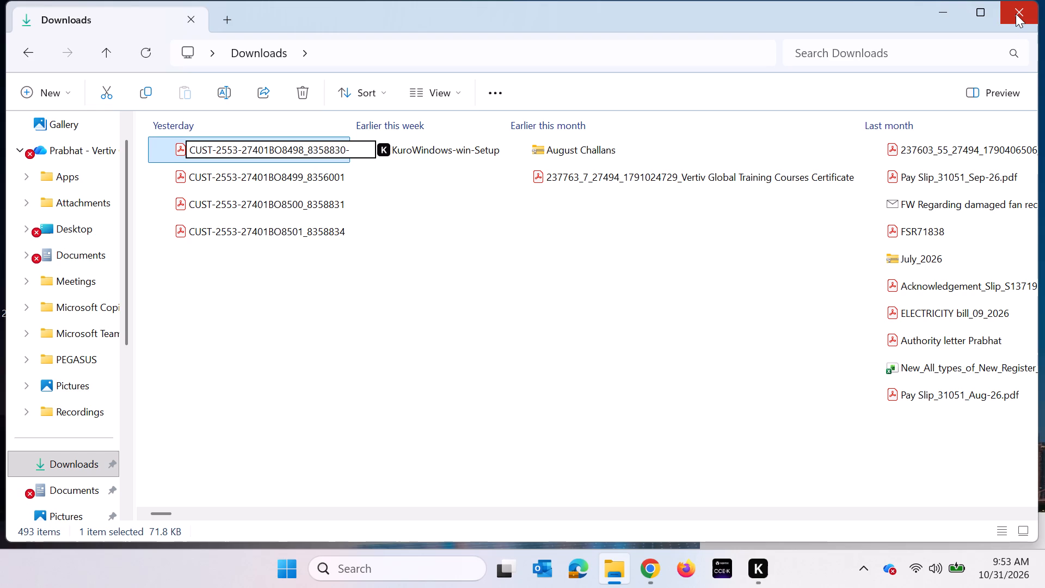
{"action": "type", "text": "ril-"}
{"action": "type", "text": "ucb"}
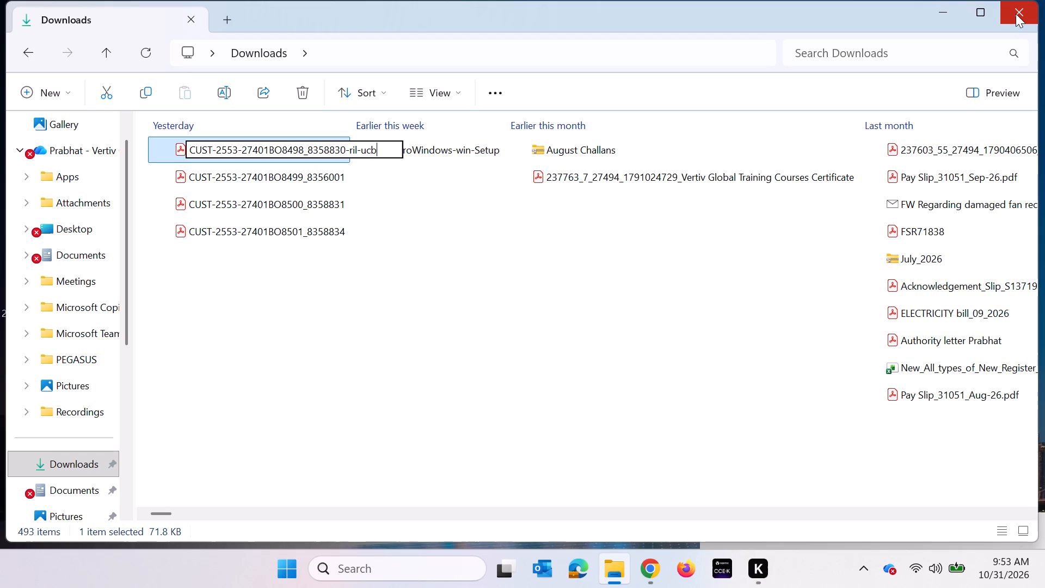
{"action": "key", "text": "BackSpace"}
{"action": "key", "text": "BackSpace"}
{"action": "key", "text": "BackSpace"}
{"action": "key", "text": "BackSpace"}
{"action": "key", "text": "BackSpace"}
{"action": "key", "text": "BackSpace"}
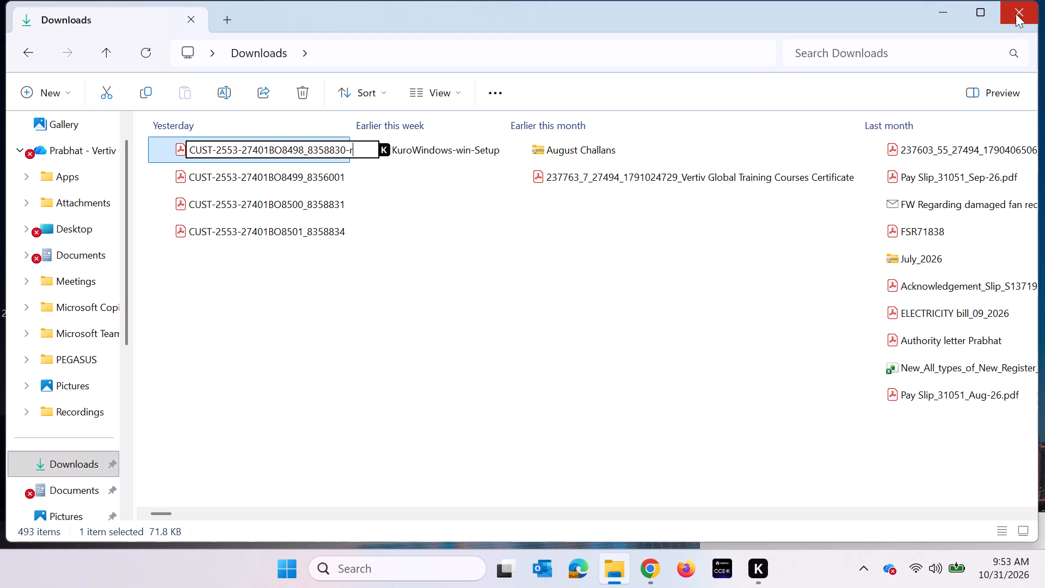
{"action": "key", "text": "BackSpace"}
{"action": "type", "text": "UV"}
{"action": "key", "text": "BackSpace"}
{"action": "type", "text": "CB"}
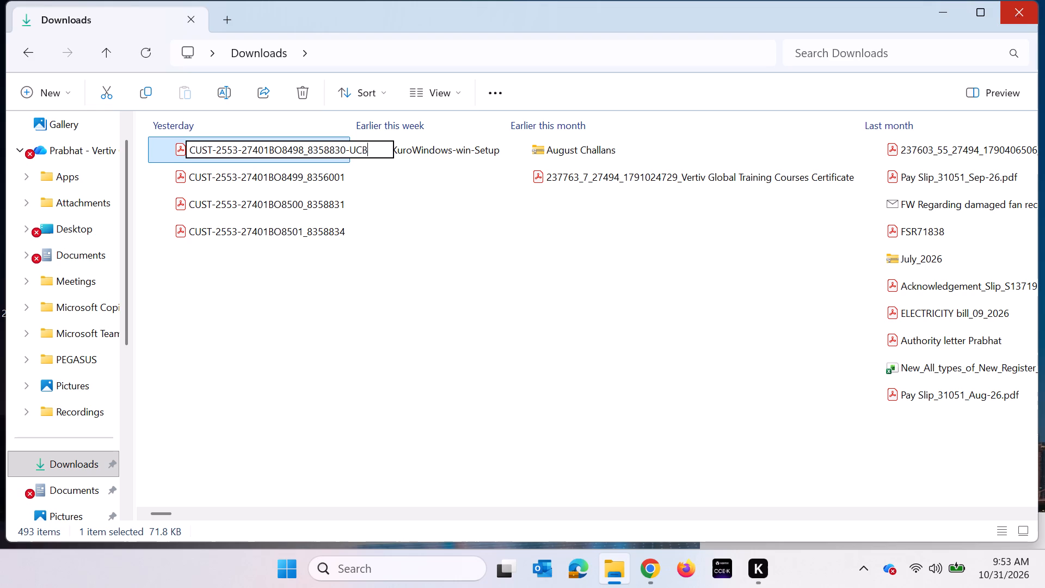
{"action": "key", "text": "minus"}
{"action": "type", "text": "SEPT"}
{"action": "type", "text": "-26"}
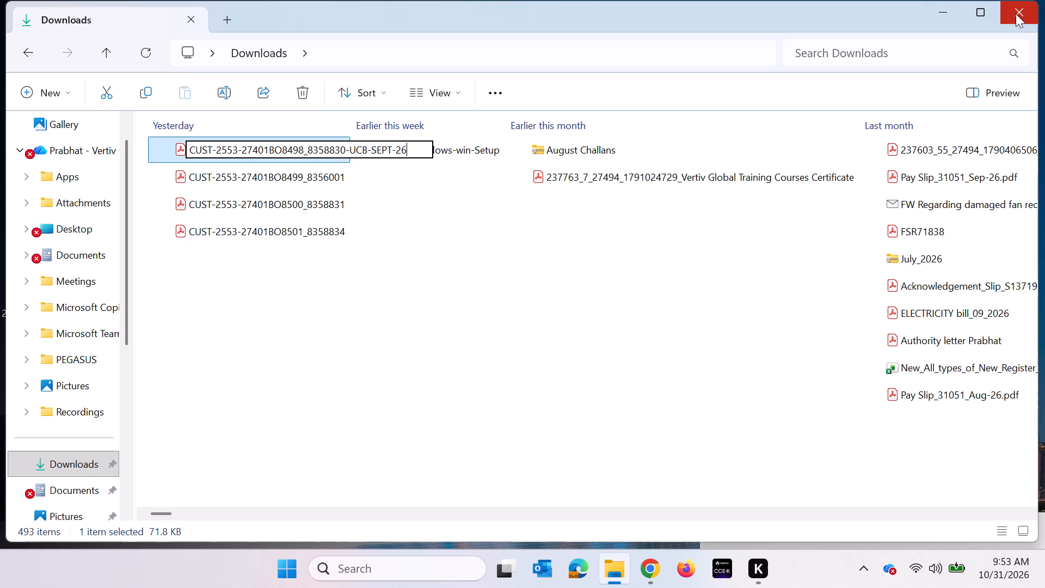
{"action": "left_click", "coordinate": [476, 333]}
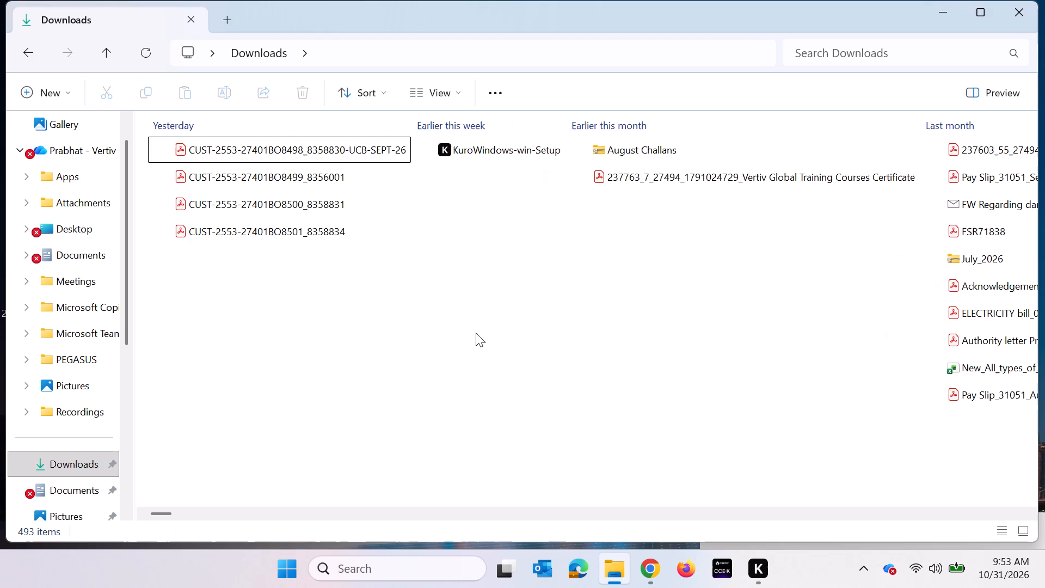
{"action": "double_click", "coordinate": [294, 184]}
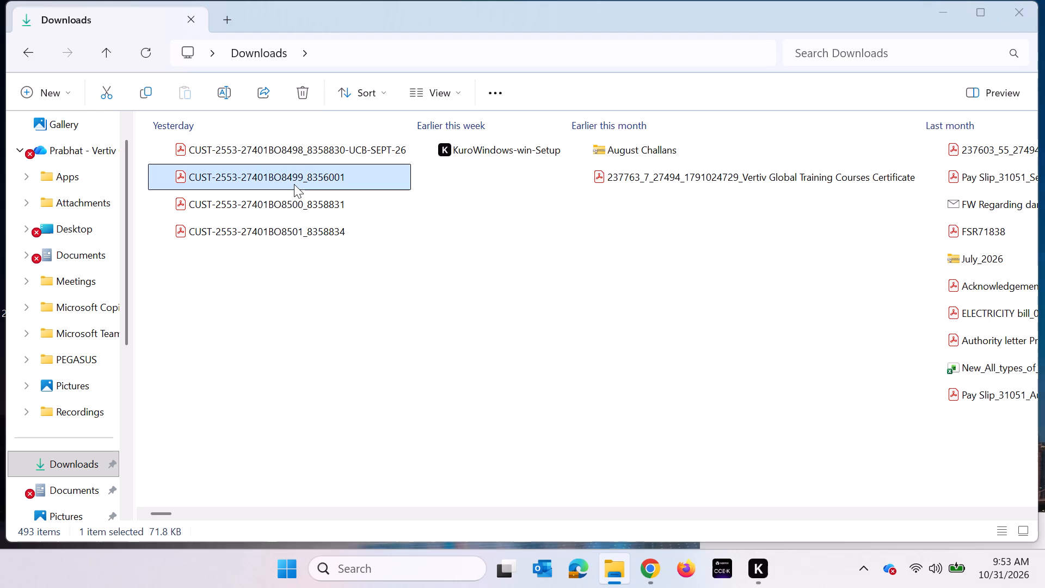
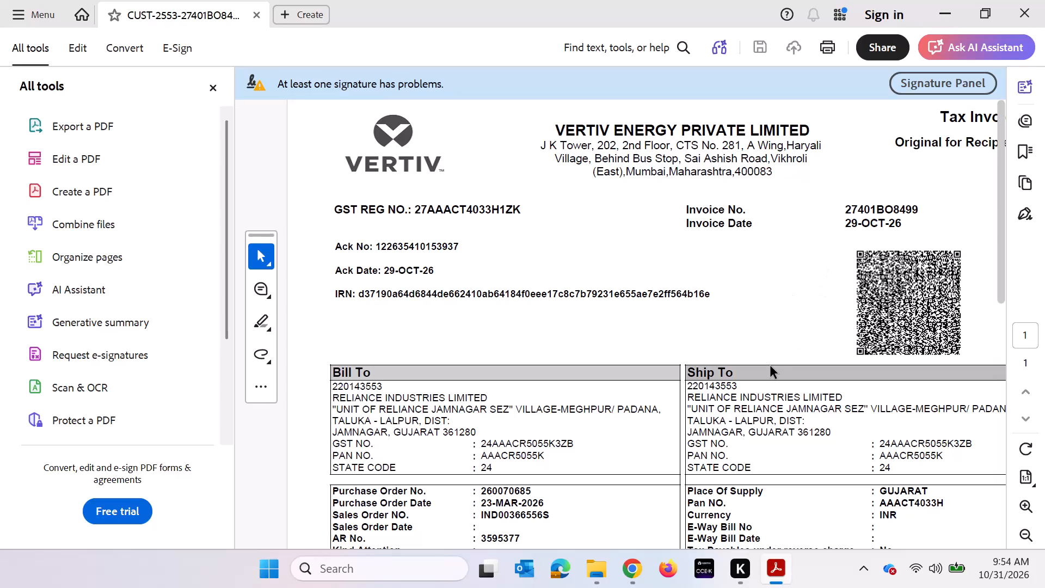
Examine invoice 27401BO8499's purchase order, service coverage, billing period and amount details.
{"action": "scroll", "coordinate": [771, 366], "scroll_direction": "down", "scroll_amount": 4}
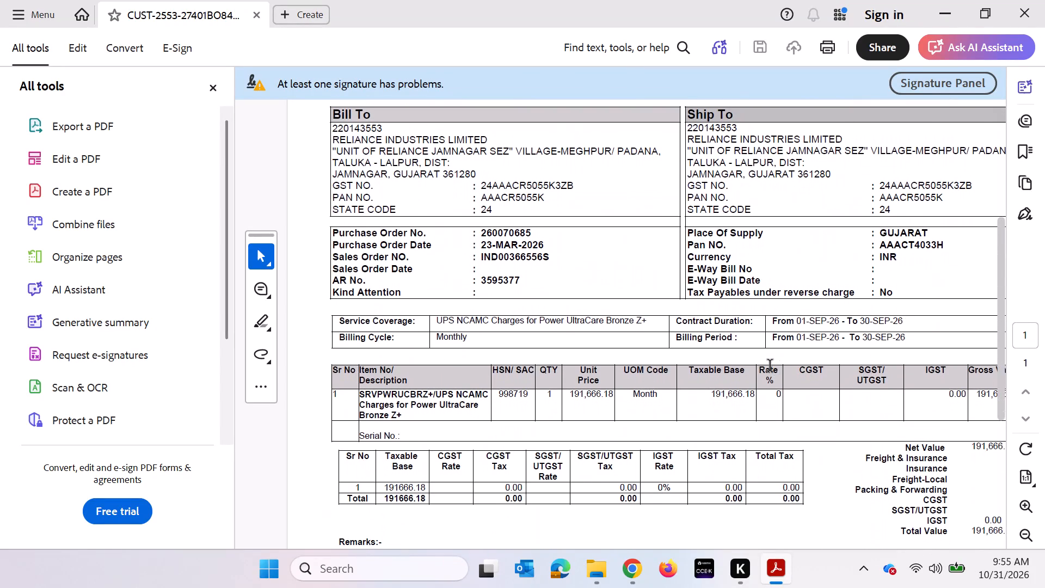
{"action": "scroll", "coordinate": [771, 366], "scroll_direction": "down", "scroll_amount": 2}
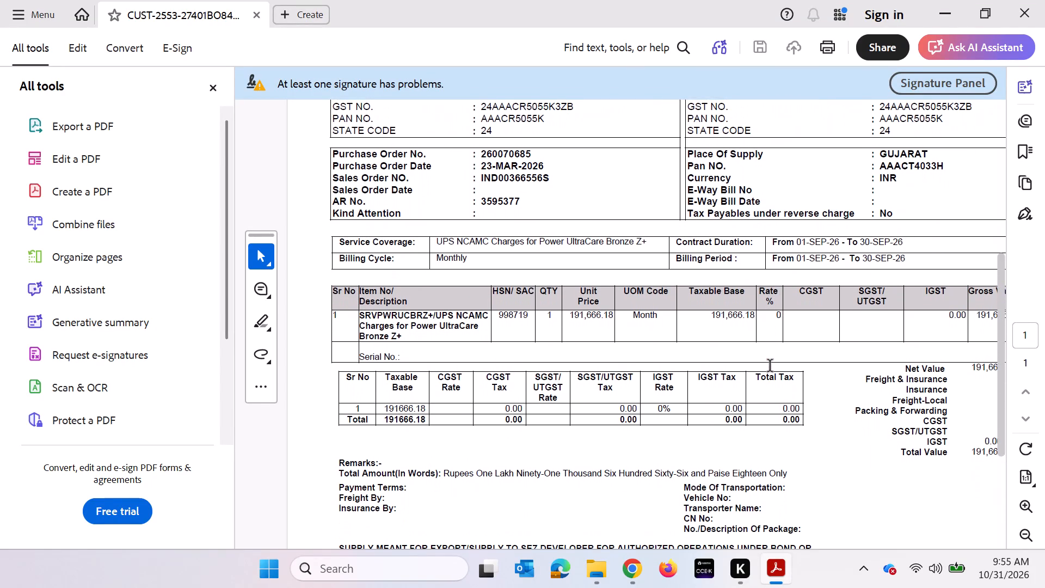
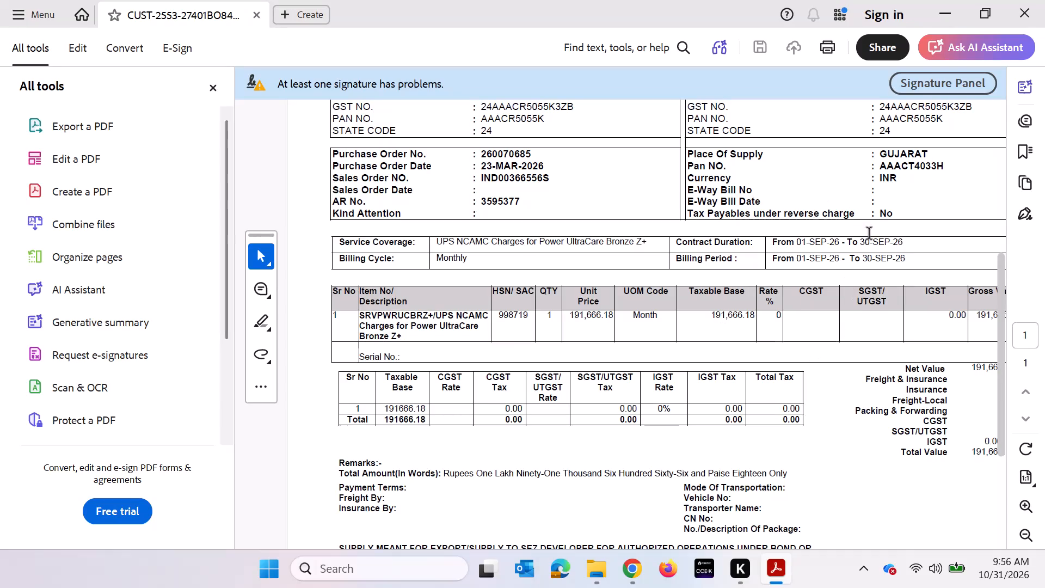
Examine the full width of invoice 27401BO8499, covering line-item amounts, billing period, purchase order, billing parties and invoice number and date.
{"action": "scroll", "coordinate": [724, 342], "scroll_direction": "up", "scroll_amount": 1}
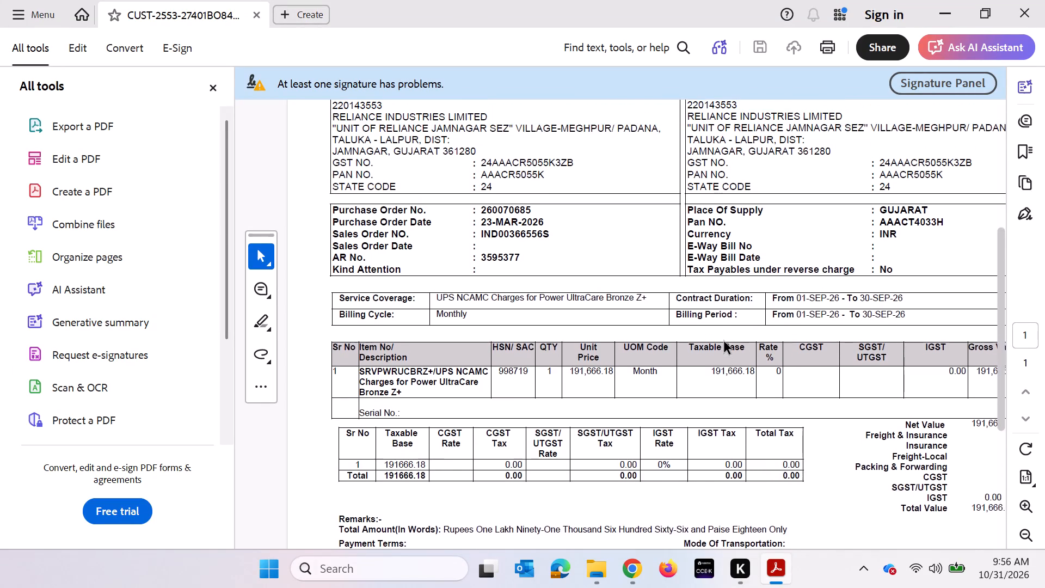
{"action": "scroll", "coordinate": [724, 342], "scroll_direction": "up", "scroll_amount": 2}
{"action": "scroll", "coordinate": [721, 329], "scroll_direction": "down", "scroll_amount": 1}
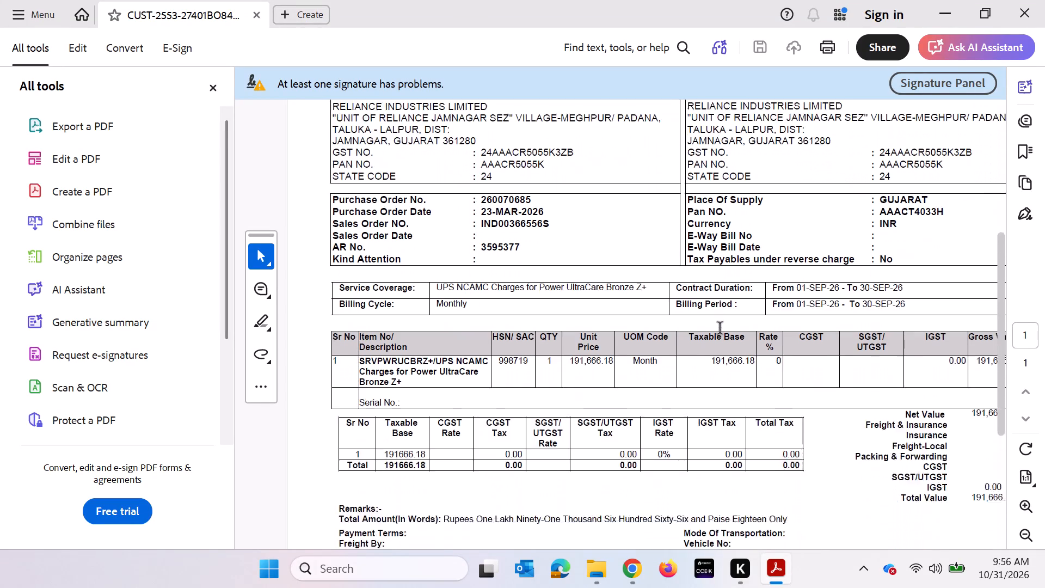
{"action": "scroll", "coordinate": [721, 329], "scroll_direction": "down", "scroll_amount": 2}
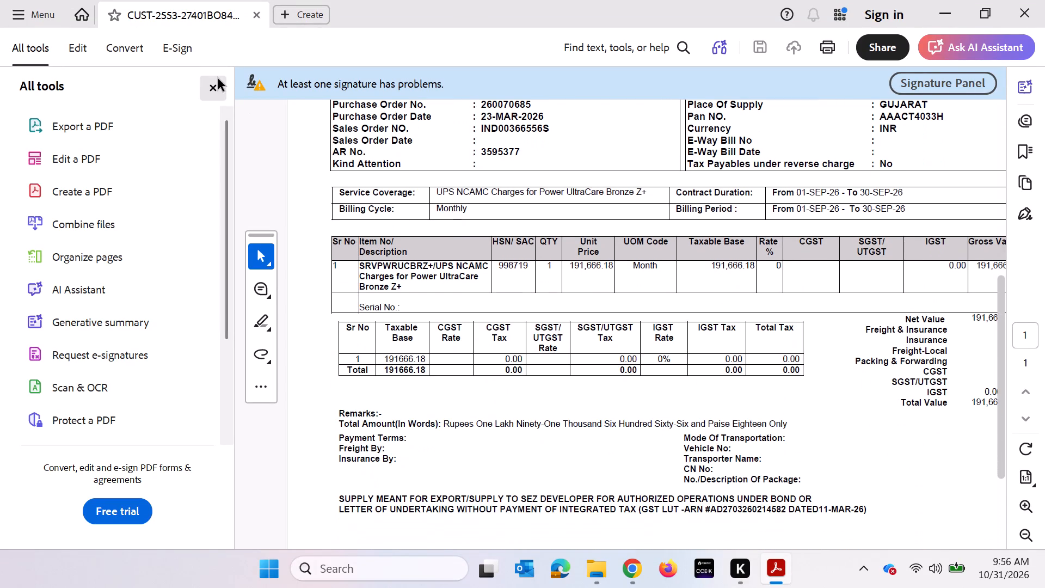
{"action": "left_click", "coordinate": [214, 92]}
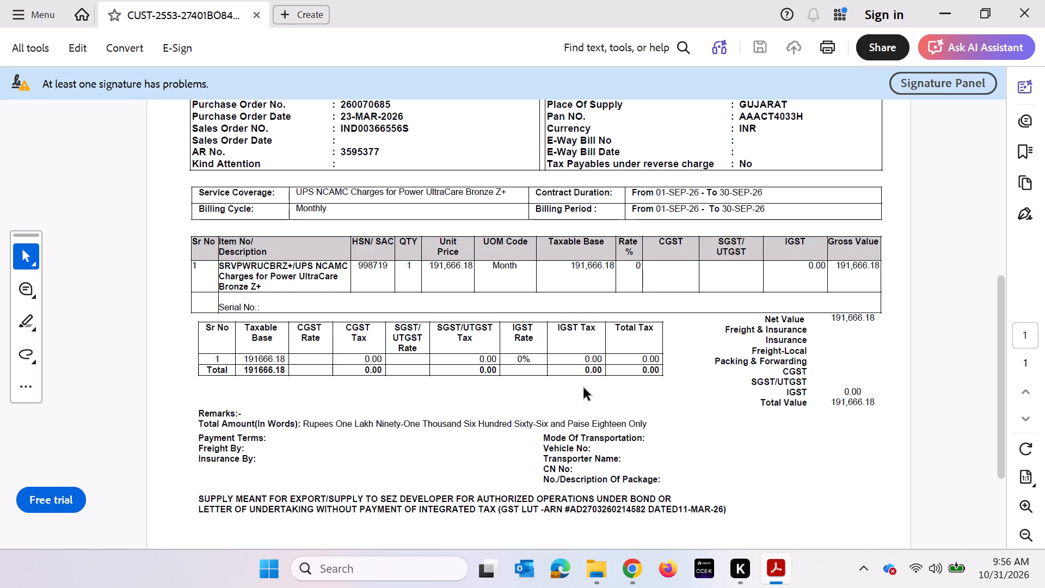
{"action": "scroll", "coordinate": [652, 330], "scroll_direction": "up", "scroll_amount": 2}
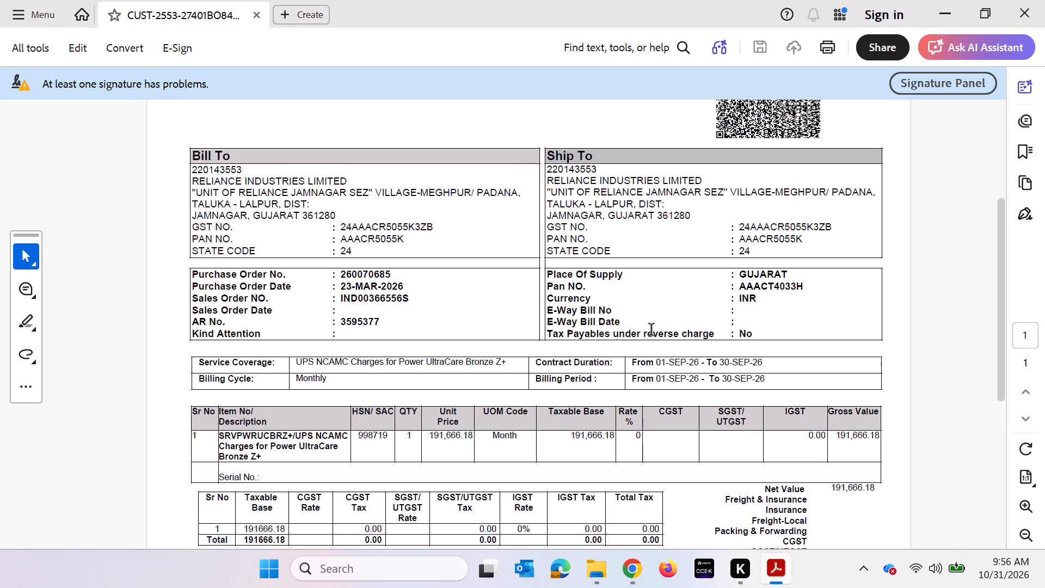
{"action": "scroll", "coordinate": [652, 330], "scroll_direction": "up", "scroll_amount": 3}
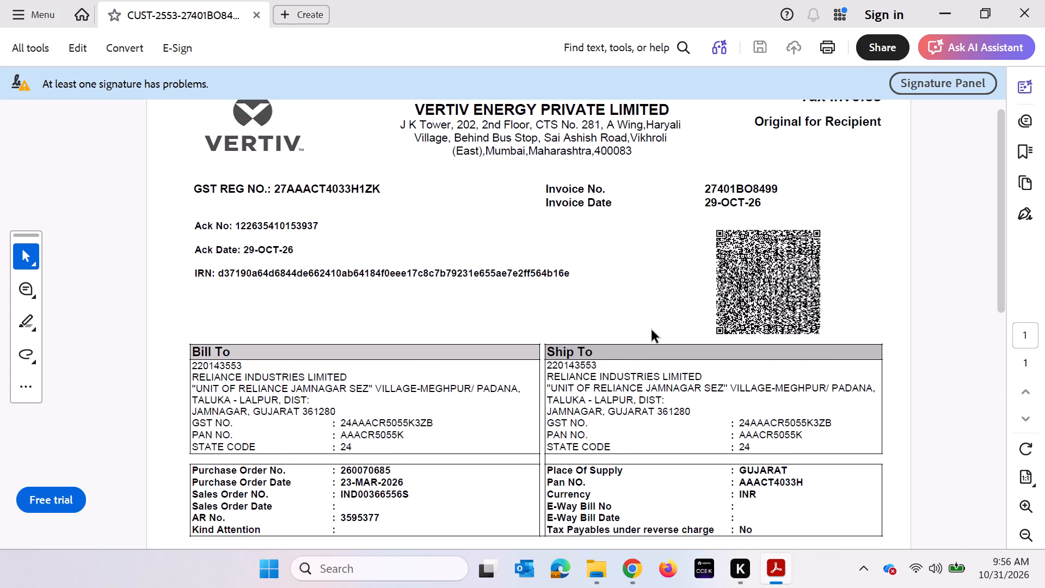
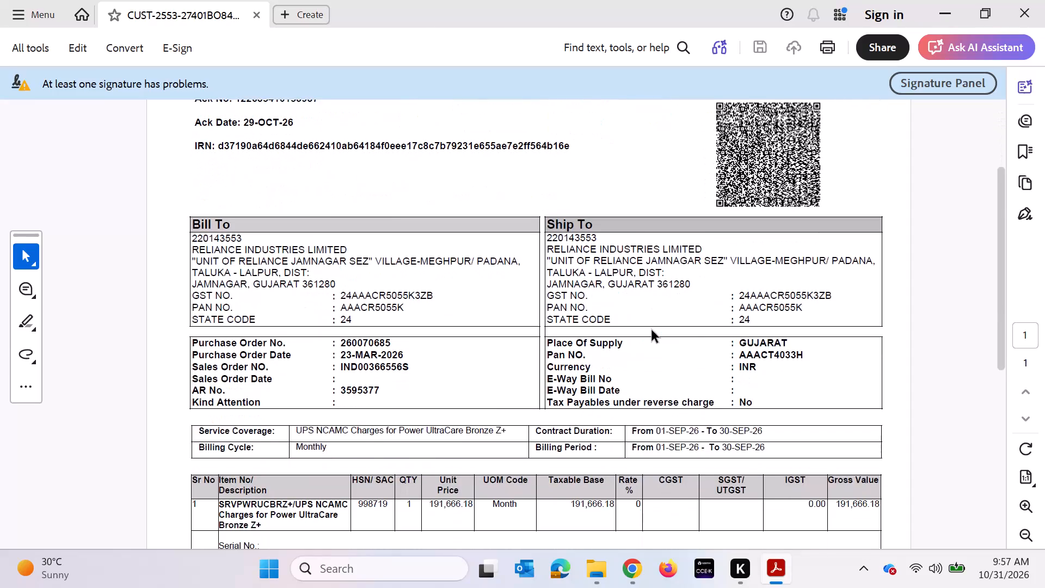
Finish checking the lower part of invoice 27401BO8499, close it, and append -RIL-SEZ-SEPT-26 to its file name.
{"action": "scroll", "coordinate": [652, 330], "scroll_direction": "down", "scroll_amount": 4}
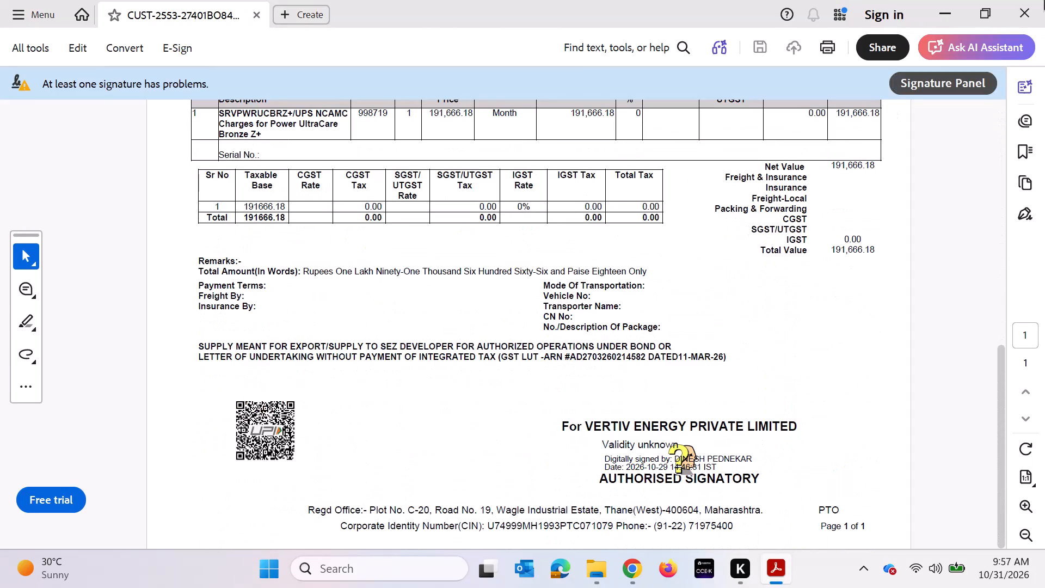
{"action": "left_click", "coordinate": [1020, 14]}
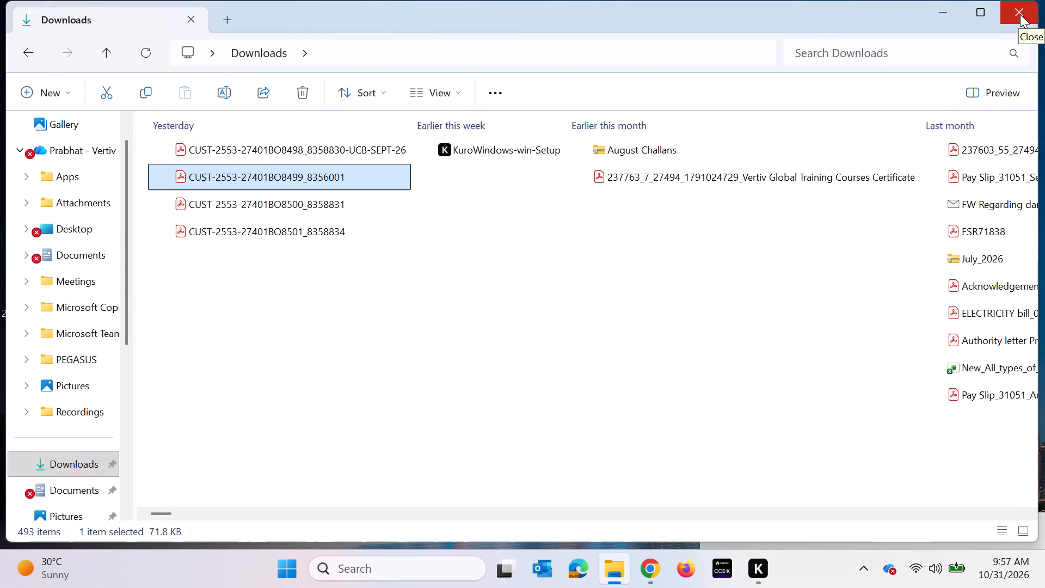
{"action": "key", "text": "F2"}
{"action": "key", "text": "Right"}
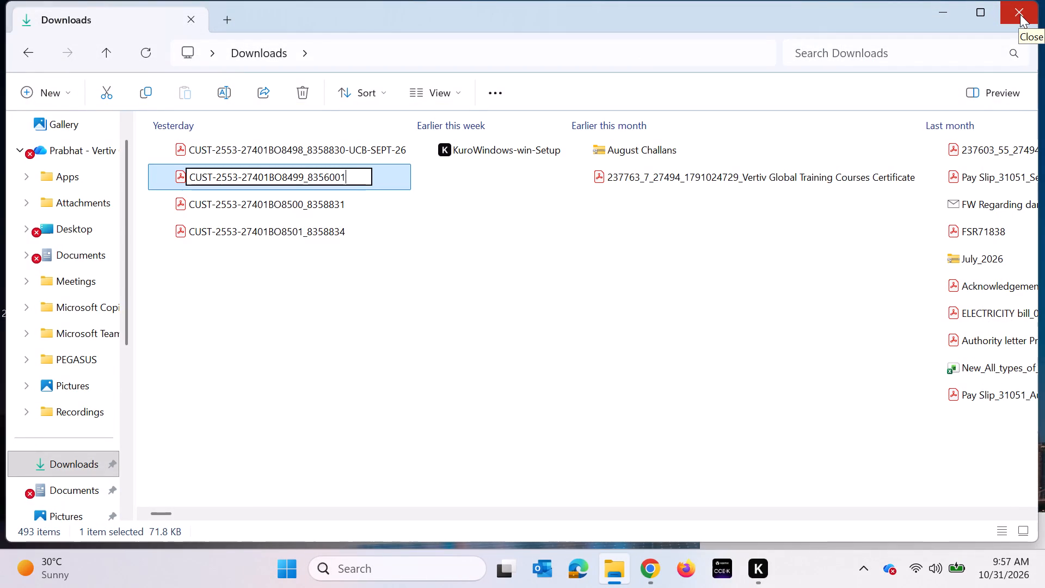
{"action": "key", "text": "minus"}
{"action": "type", "text": "RIL-SEZ-"}
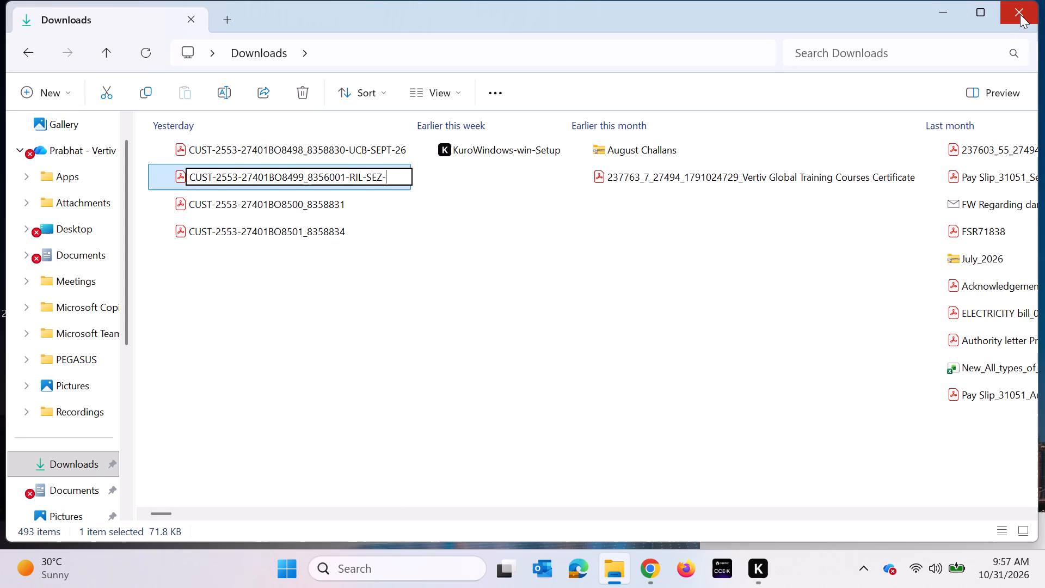
{"action": "type", "text": "SEPT"}
{"action": "type", "text": "-2"}
{"action": "key", "text": "6"}
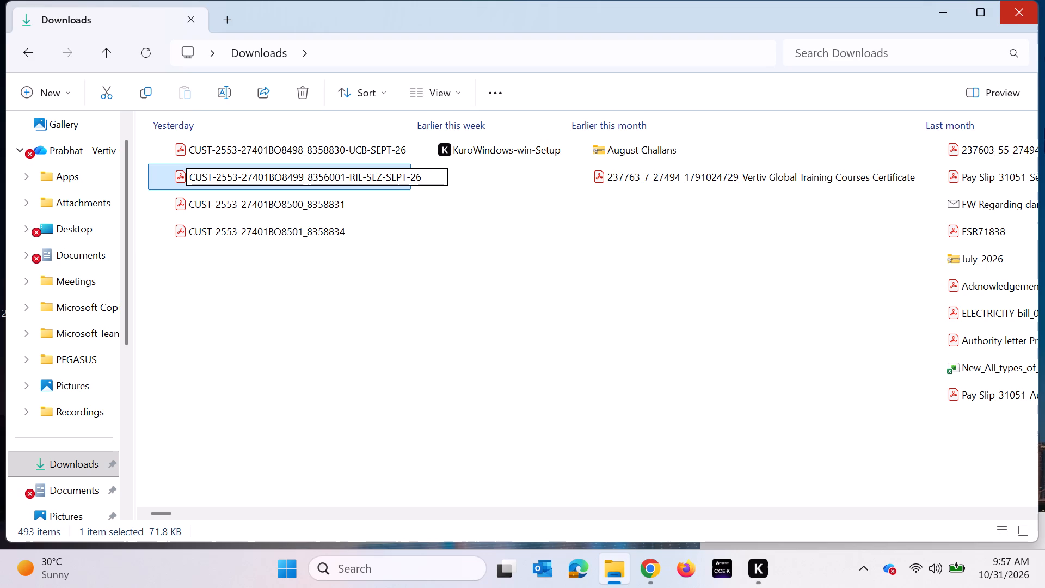
{"action": "left_click", "coordinate": [568, 417]}
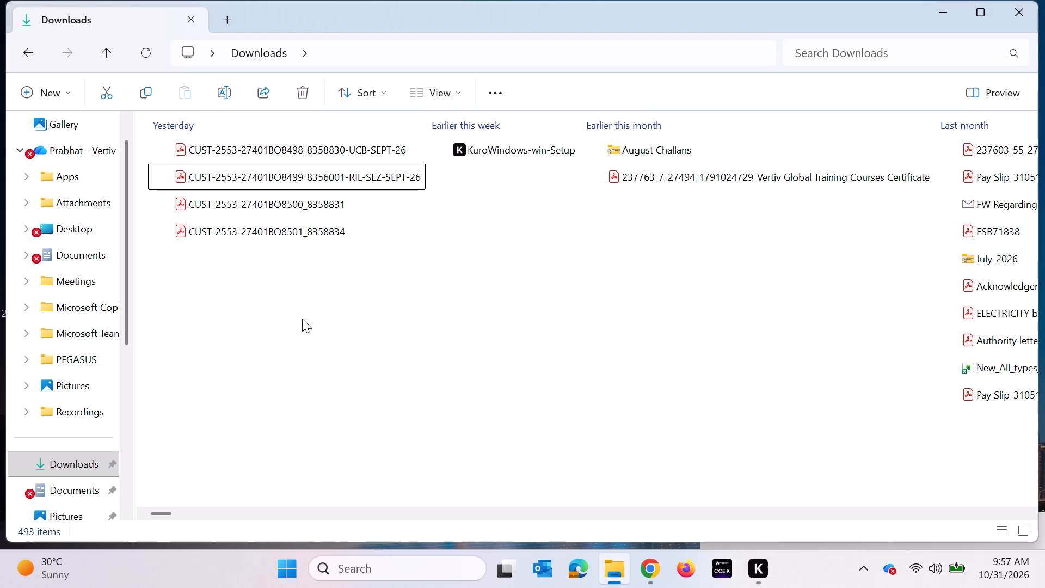
Check the billing party and billing period in invoice 27401BO8500, and append -JUPPL-CPP-SEPT-26 to its file name.
{"action": "left_click", "coordinate": [273, 203]}
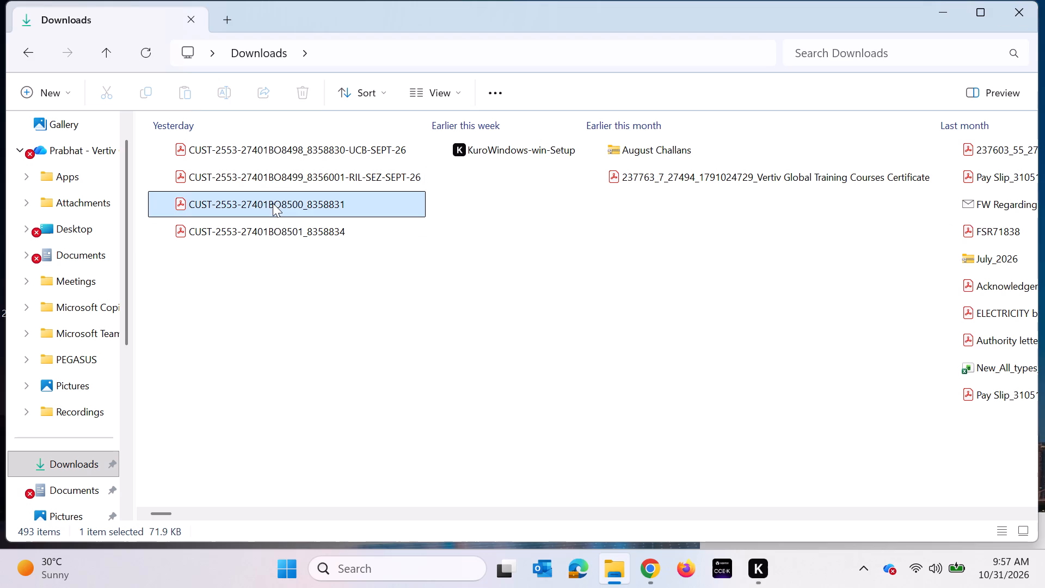
{"action": "double_click", "coordinate": [273, 203]}
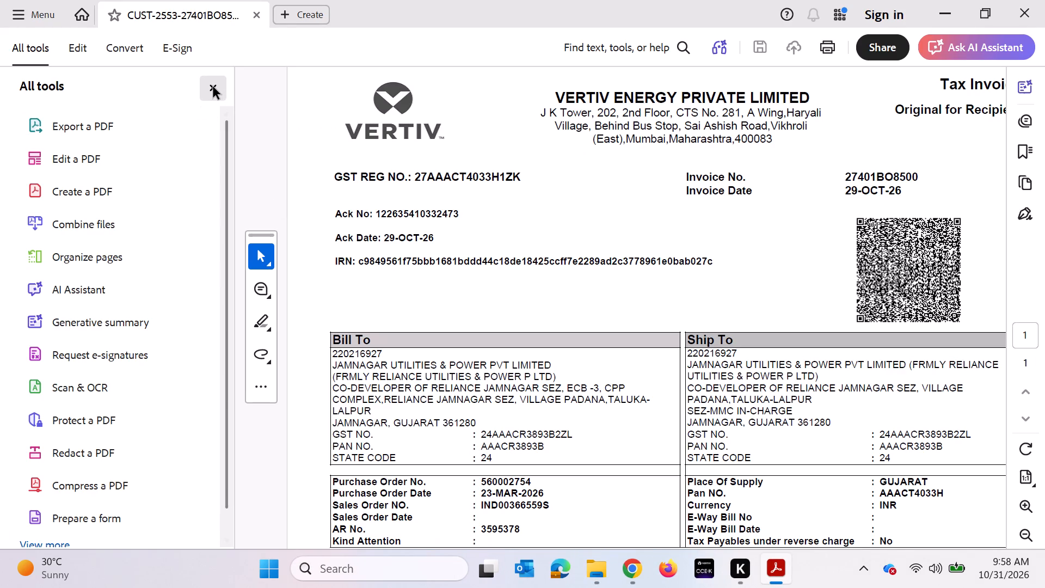
{"action": "left_click", "coordinate": [213, 87]}
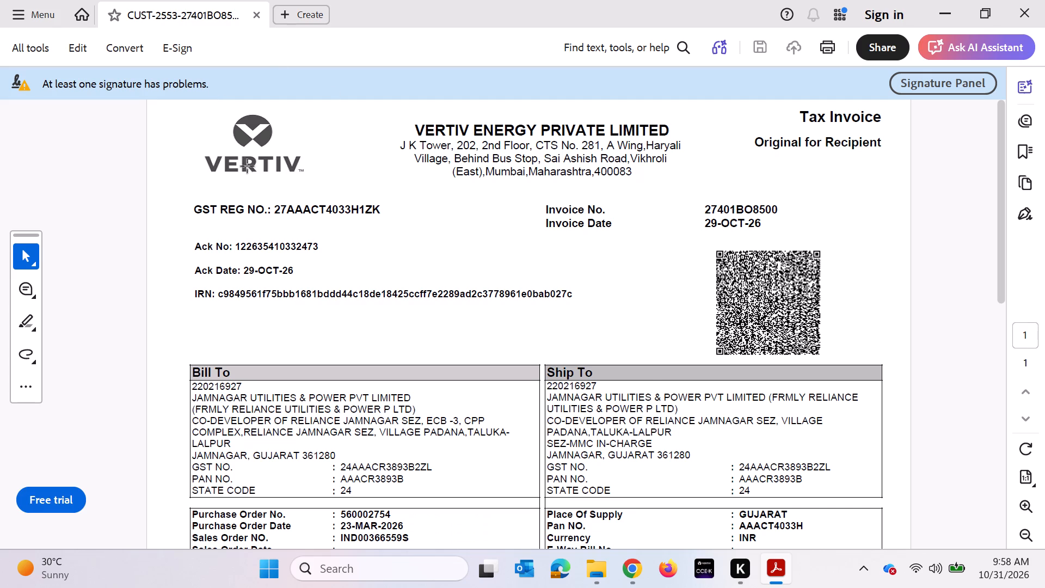
{"action": "scroll", "coordinate": [419, 409], "scroll_direction": "down", "scroll_amount": 4}
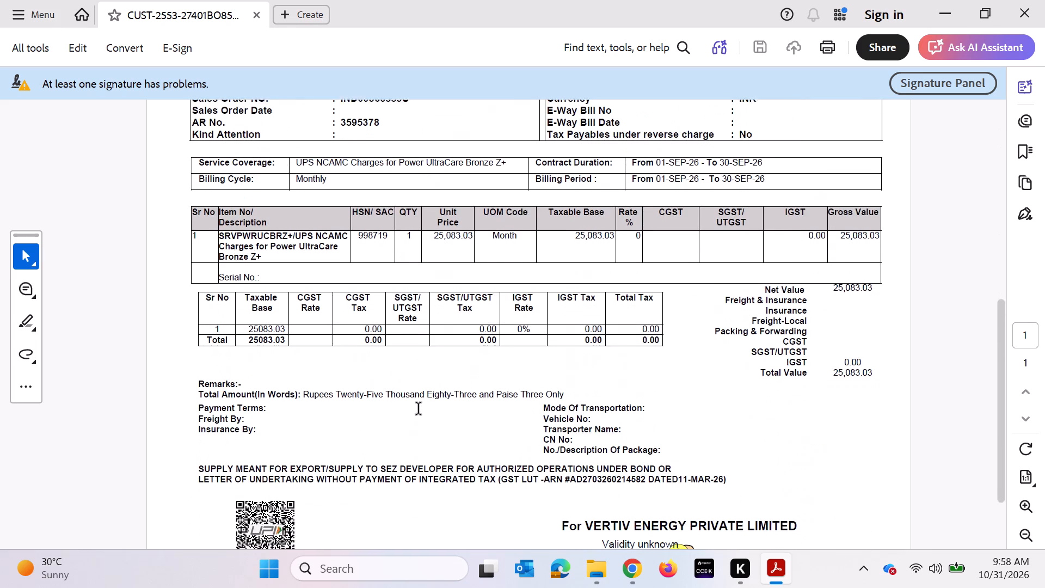
{"action": "scroll", "coordinate": [419, 409], "scroll_direction": "down", "scroll_amount": 1}
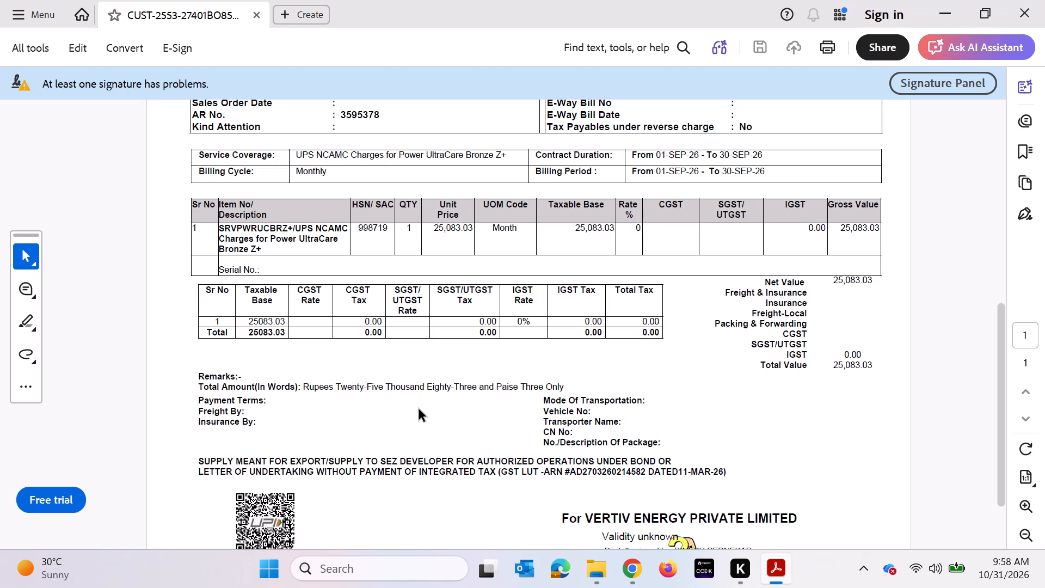
{"action": "left_click", "coordinate": [1025, 15]}
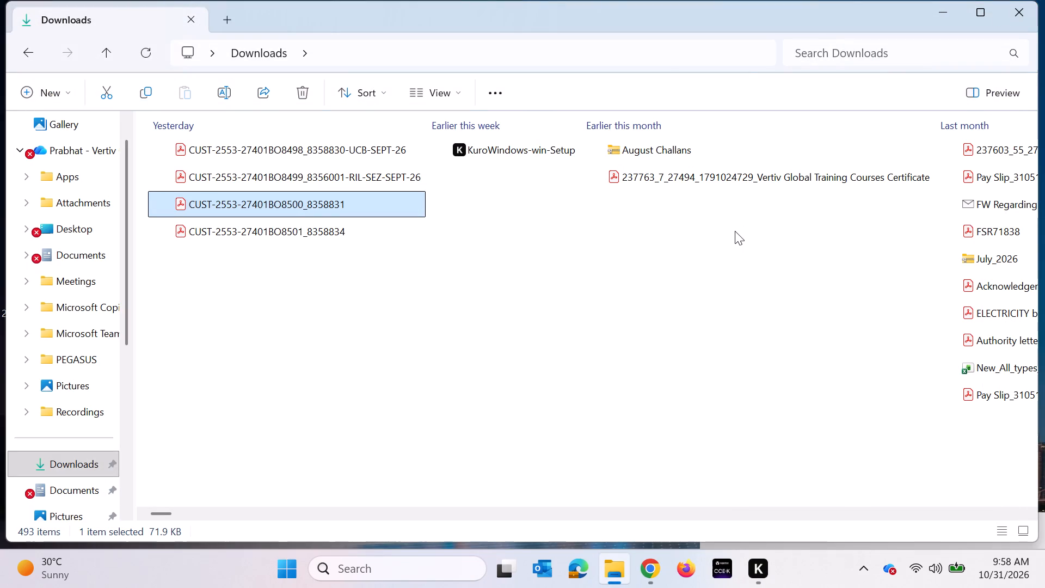
{"action": "key", "text": "F2"}
{"action": "key", "text": "Right"}
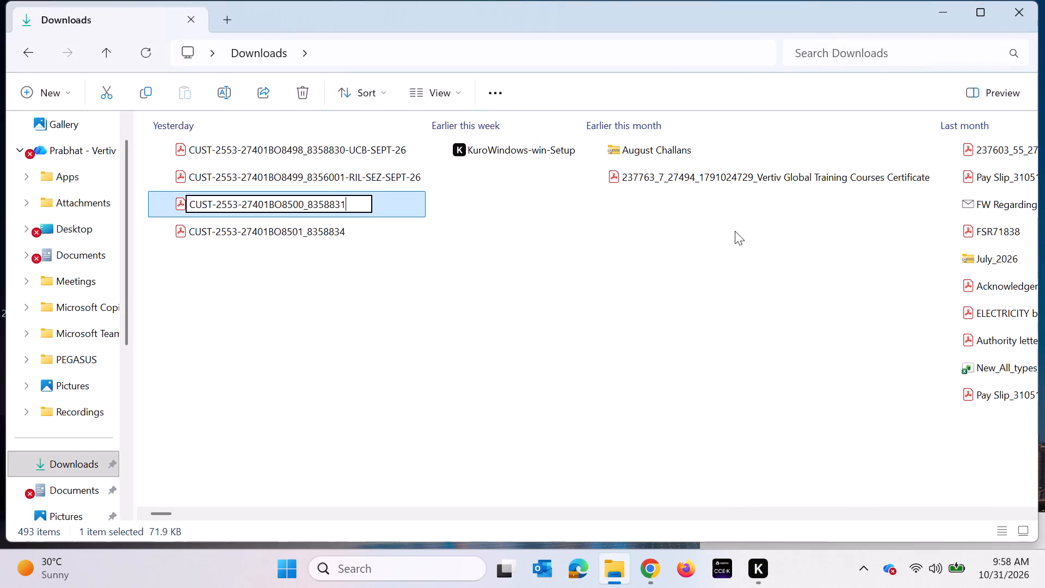
{"action": "key", "text": "minus"}
{"action": "type", "text": "JUPPL-CPP"}
{"action": "key", "text": "minus"}
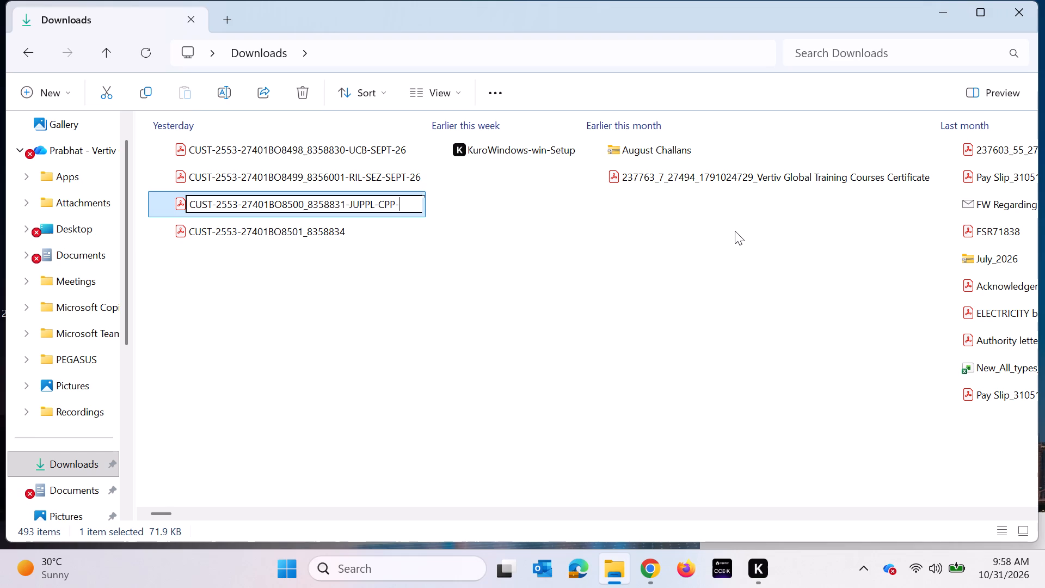
{"action": "type", "text": "SEPT"}
{"action": "type", "text": "-26"}
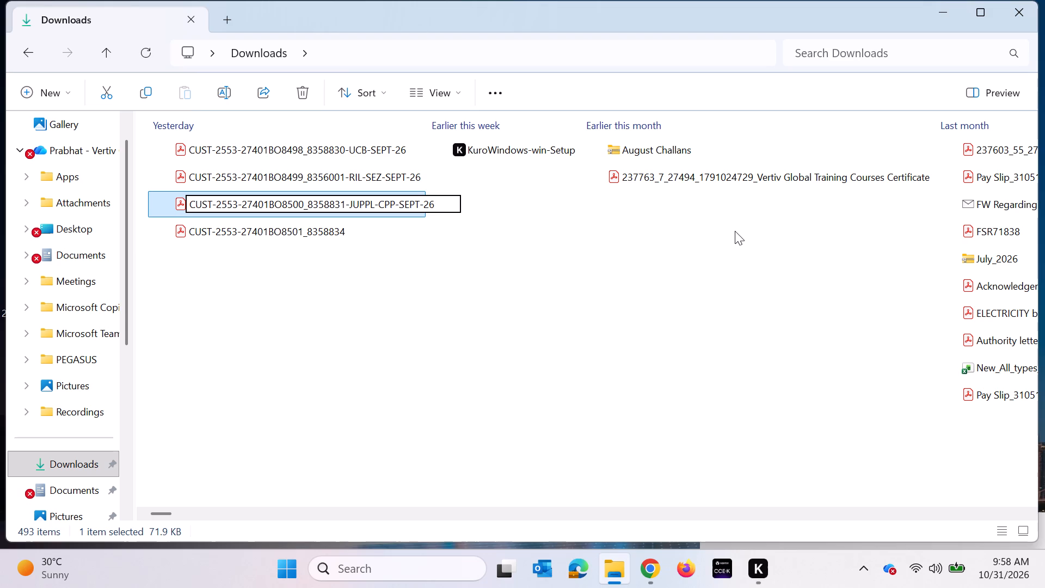
{"action": "left_click", "coordinate": [573, 359]}
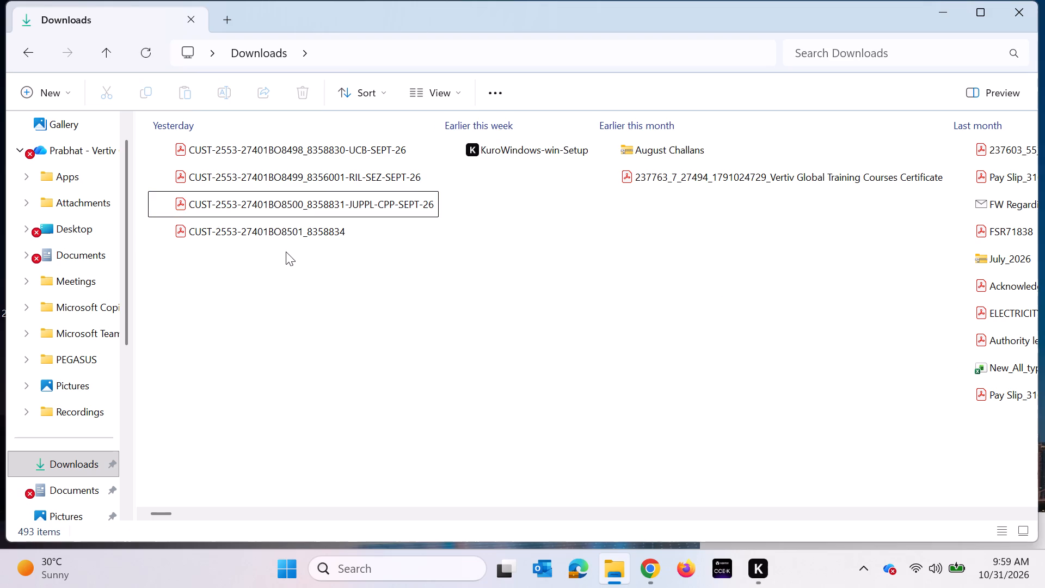
Open invoice 27401BO8501 and examine its billing parties, purchase order, billing period, line-item amounts and tax totals.
{"action": "double_click", "coordinate": [281, 235]}
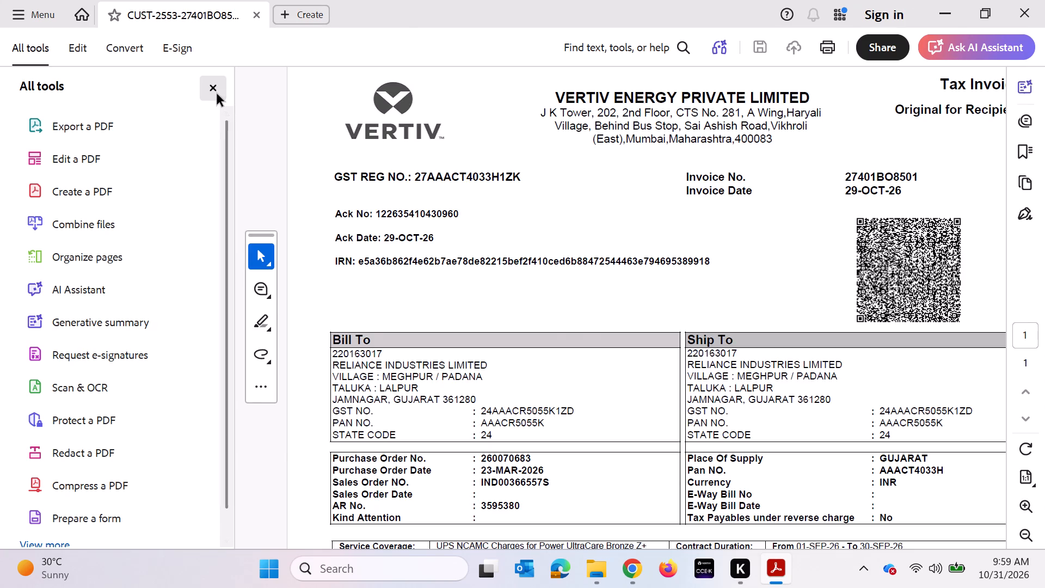
{"action": "left_click", "coordinate": [217, 94]}
{"action": "scroll", "coordinate": [638, 329], "scroll_direction": "down", "scroll_amount": 2}
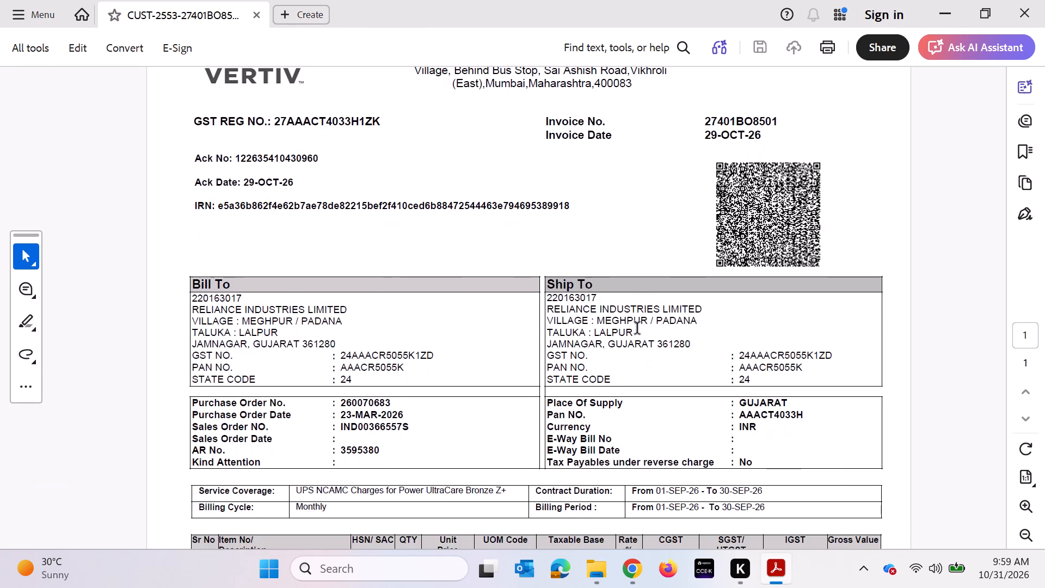
{"action": "scroll", "coordinate": [638, 329], "scroll_direction": "down", "scroll_amount": 3}
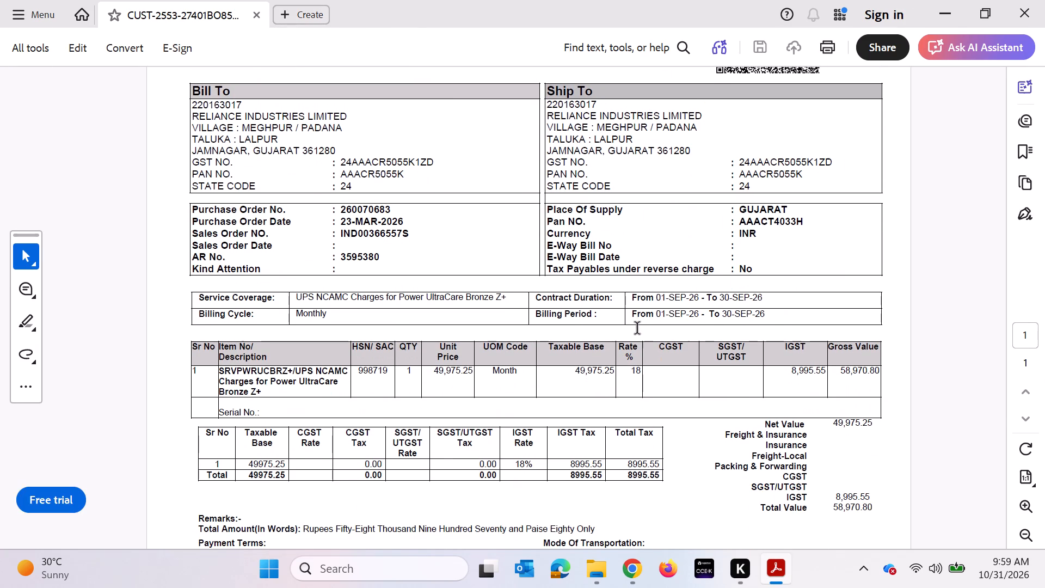
{"action": "scroll", "coordinate": [638, 329], "scroll_direction": "up", "scroll_amount": 4}
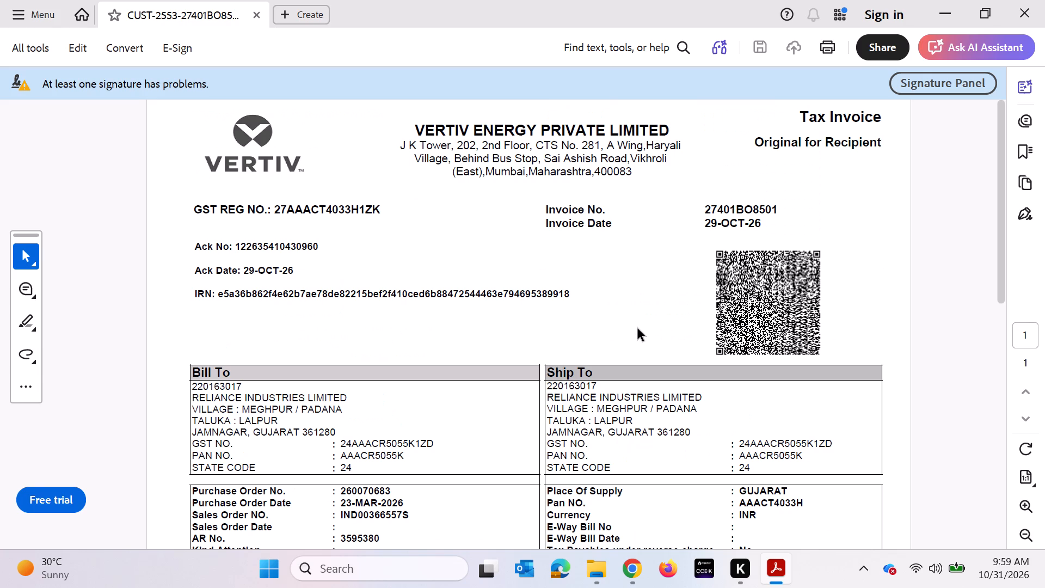
{"action": "scroll", "coordinate": [638, 329], "scroll_direction": "down", "scroll_amount": 4}
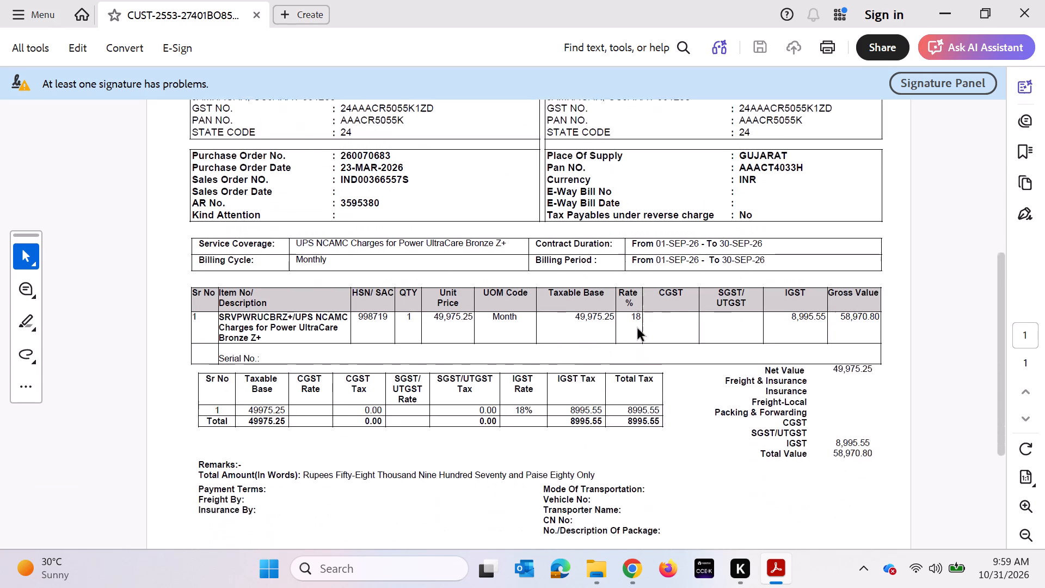
{"action": "scroll", "coordinate": [638, 329], "scroll_direction": "down", "scroll_amount": 3}
{"action": "scroll", "coordinate": [638, 329], "scroll_direction": "up", "scroll_amount": 1}
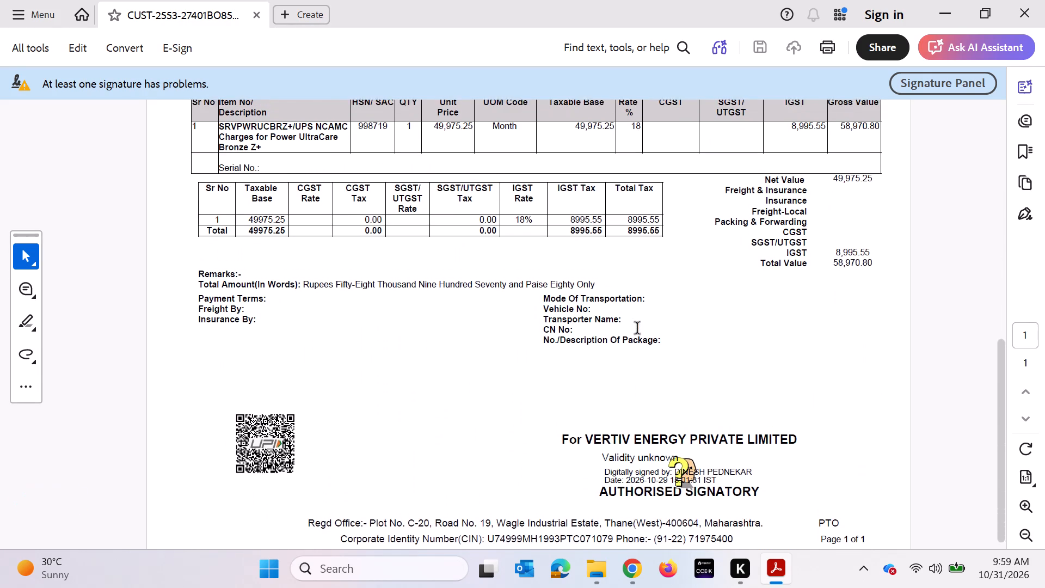
{"action": "scroll", "coordinate": [638, 329], "scroll_direction": "up", "scroll_amount": 1}
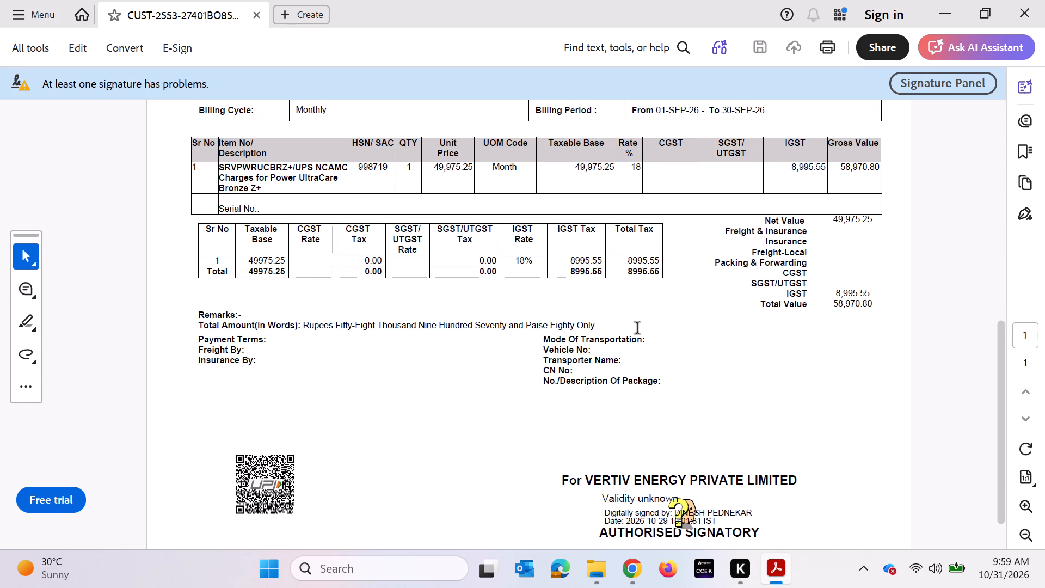
{"action": "scroll", "coordinate": [638, 329], "scroll_direction": "up", "scroll_amount": 2}
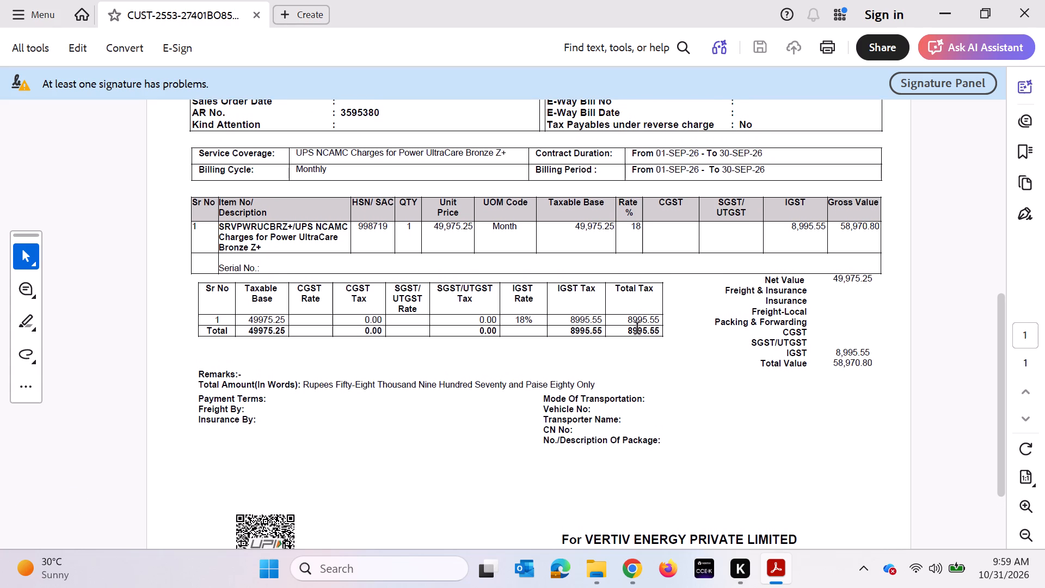
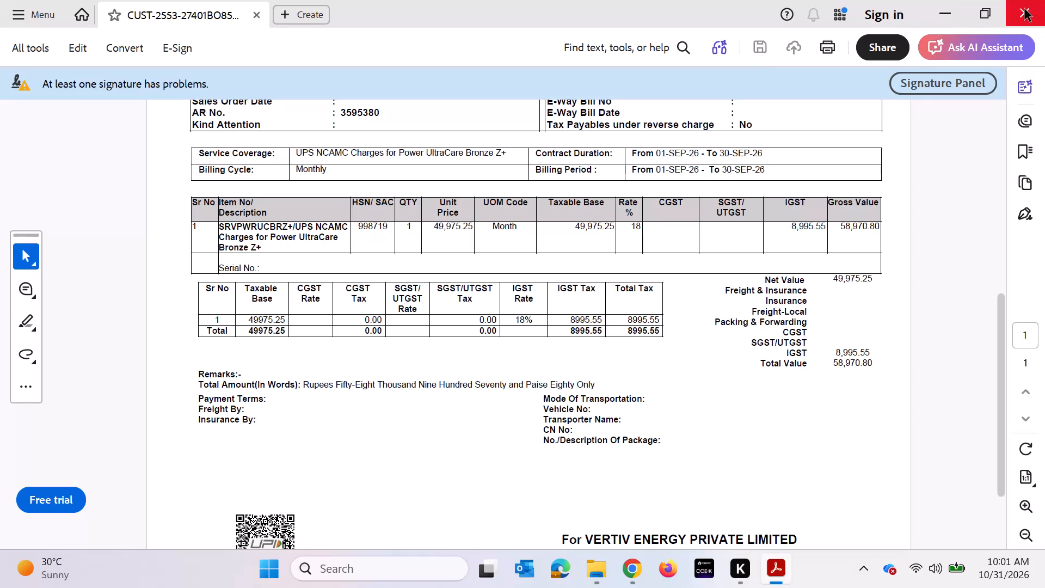
Close invoice 27401BO8501 and append -RIL-DTA-SEPT-26 to its file name in the Downloads folder.
{"action": "left_click", "coordinate": [1025, 9]}
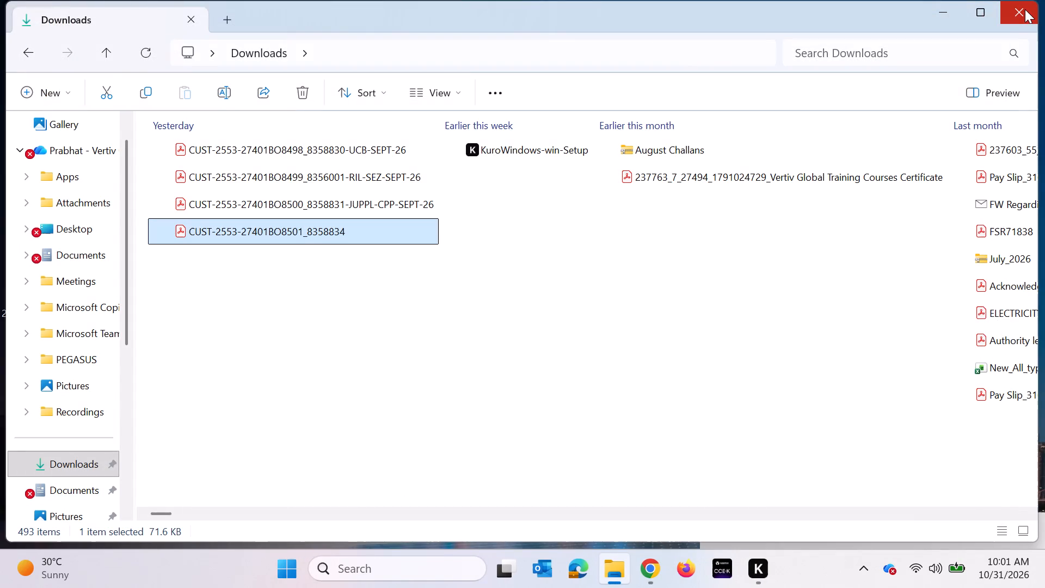
{"action": "key", "text": "F2"}
{"action": "key", "text": "Right"}
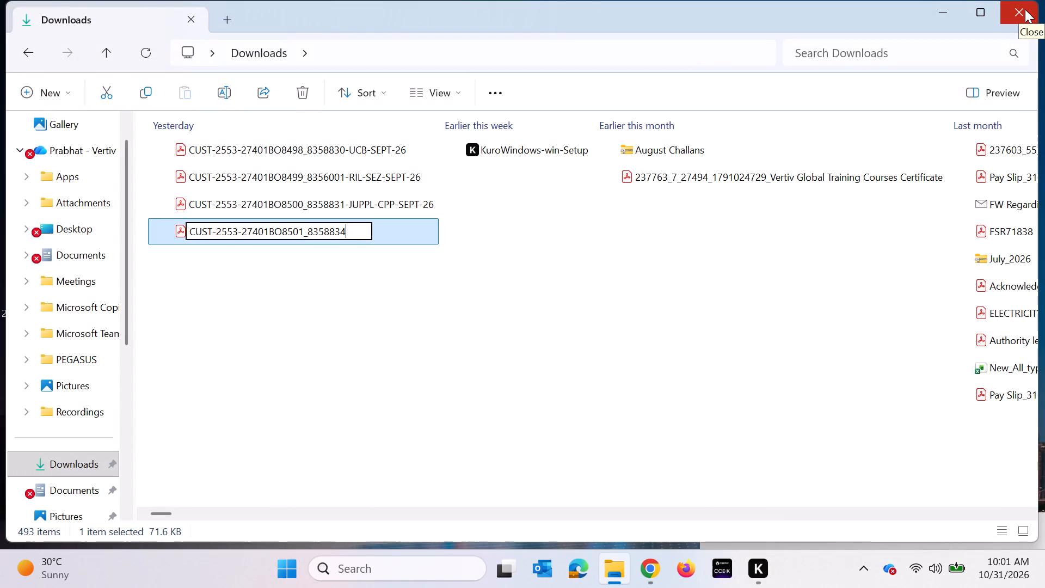
{"action": "type", "text": "RI"}
{"action": "key", "text": "l"}
{"action": "key", "text": "BackSpace"}
{"action": "key", "text": "BackSpace"}
{"action": "key", "text": "BackSpace"}
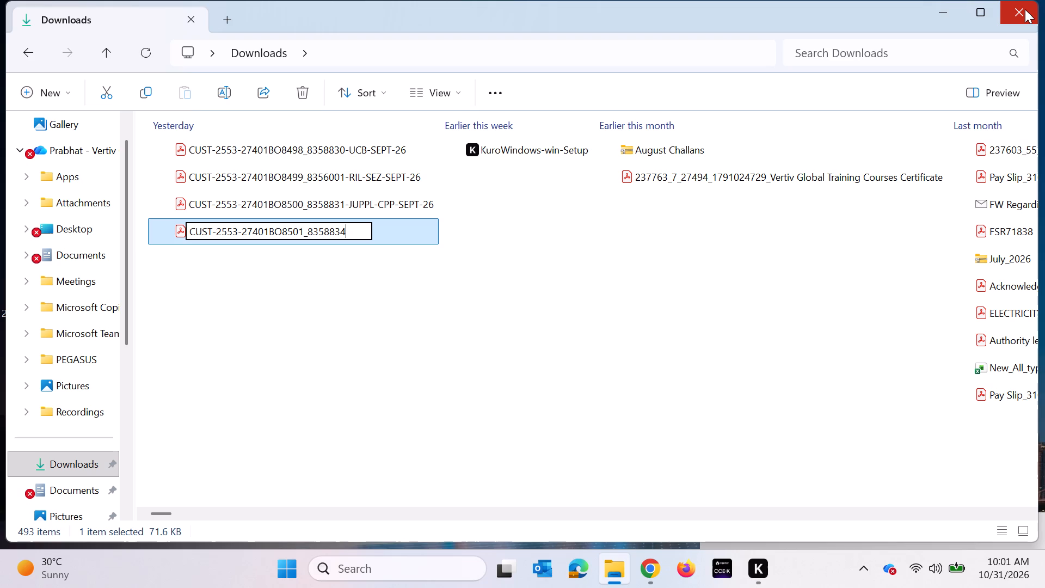
{"action": "key", "text": "minus"}
{"action": "type", "text": "RIL-"}
{"action": "type", "text": "DTA"}
{"action": "key", "text": "minus"}
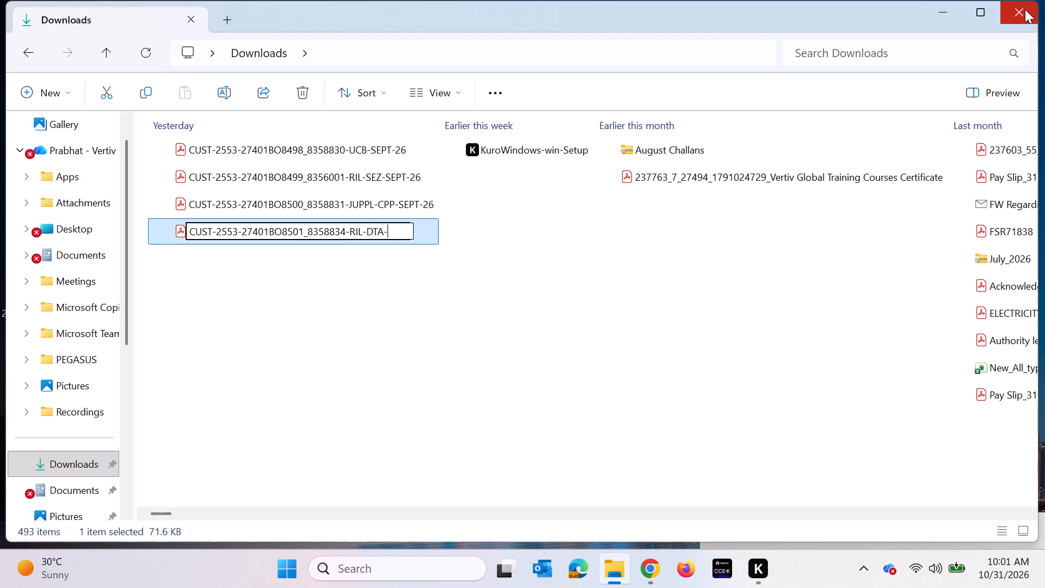
{"action": "type", "text": "SEPT-26"}
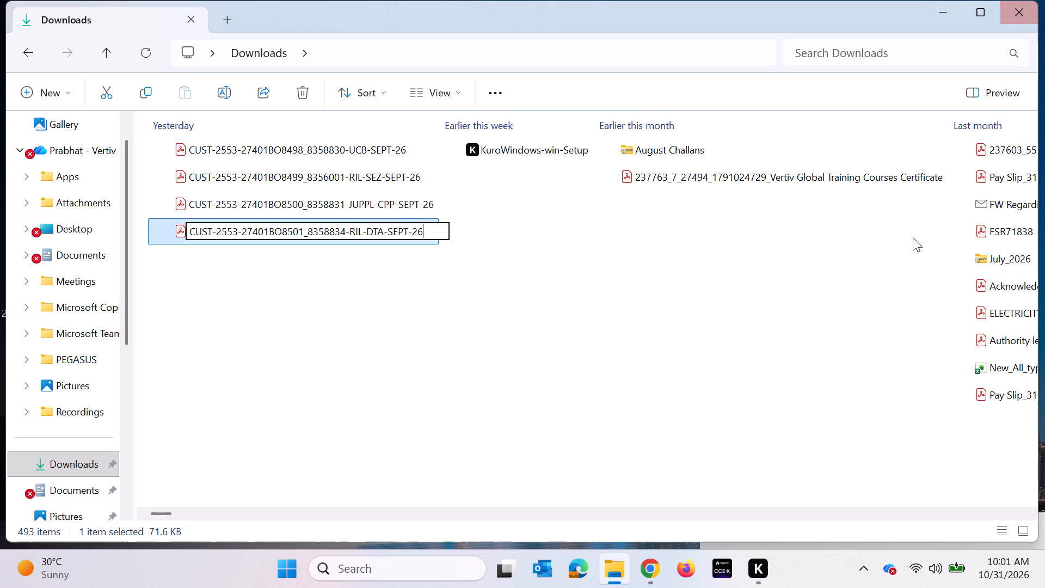
{"action": "left_click", "coordinate": [450, 364]}
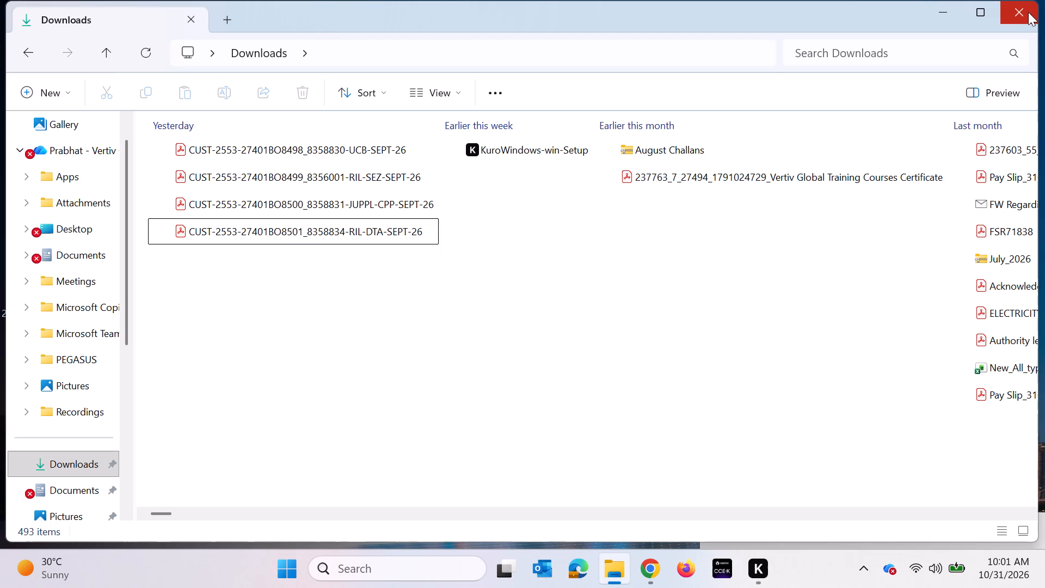
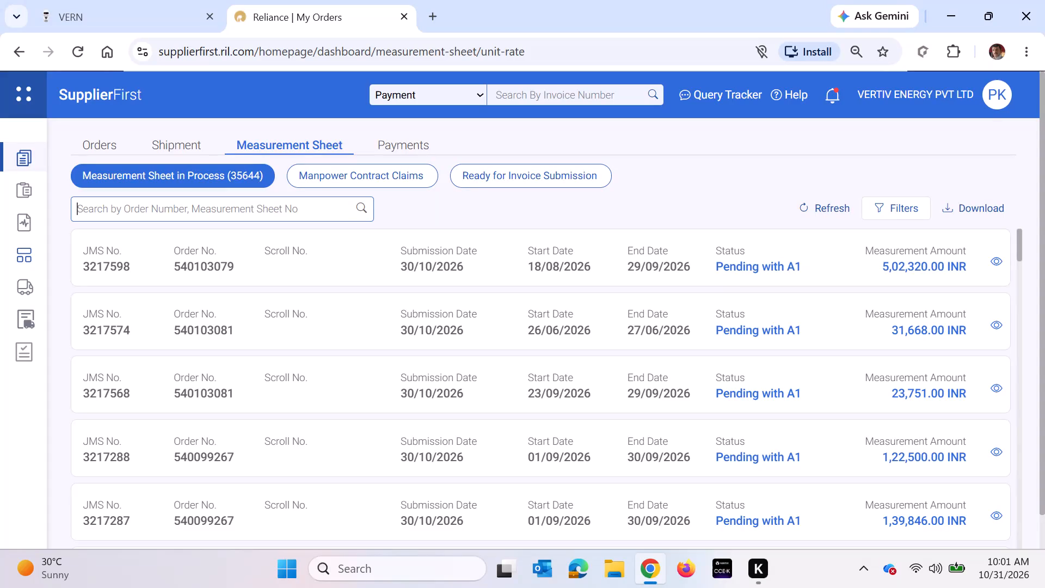
Search the measurement sheets in process for sheet number 2782956.
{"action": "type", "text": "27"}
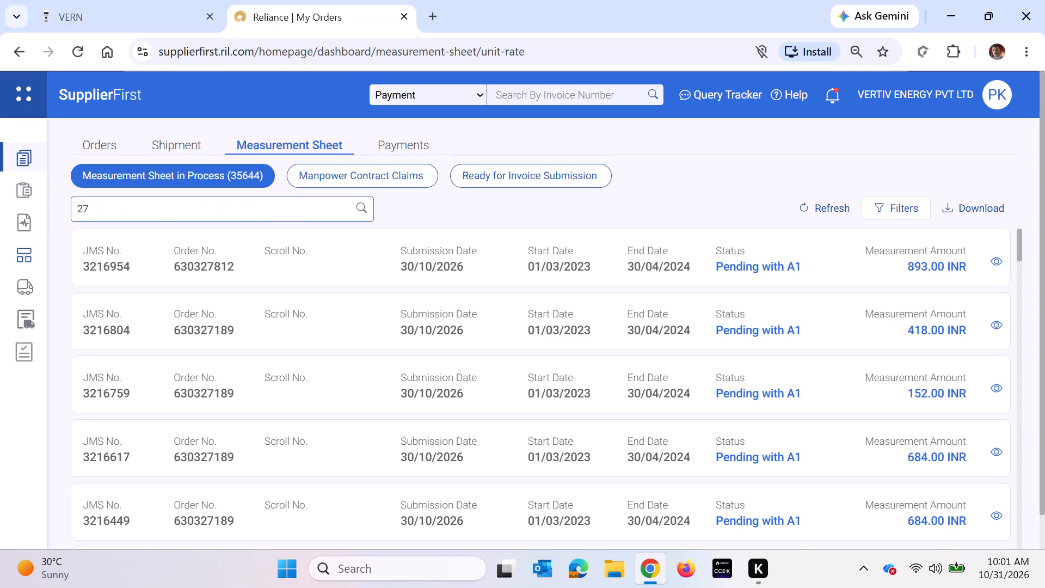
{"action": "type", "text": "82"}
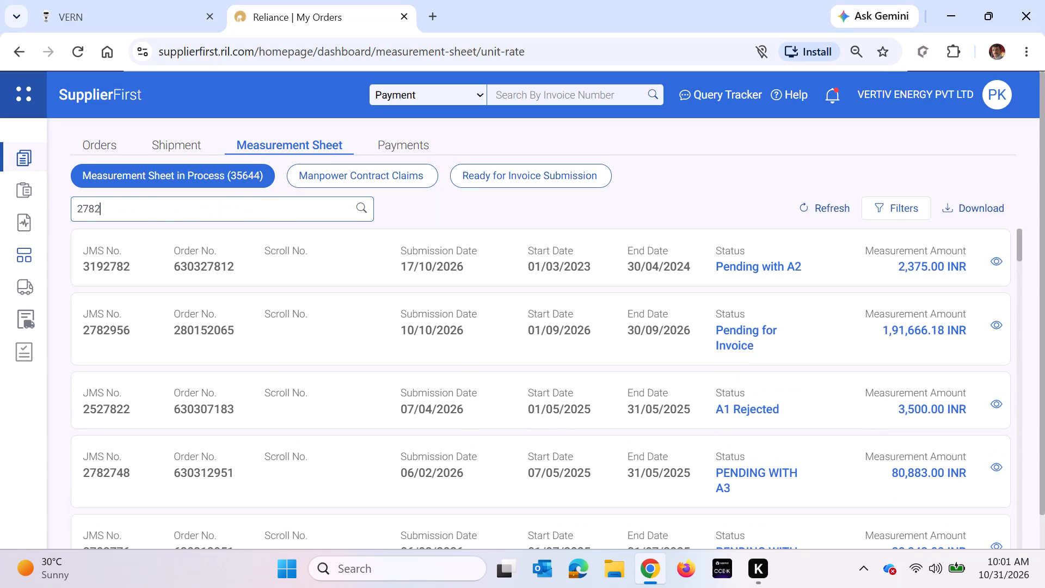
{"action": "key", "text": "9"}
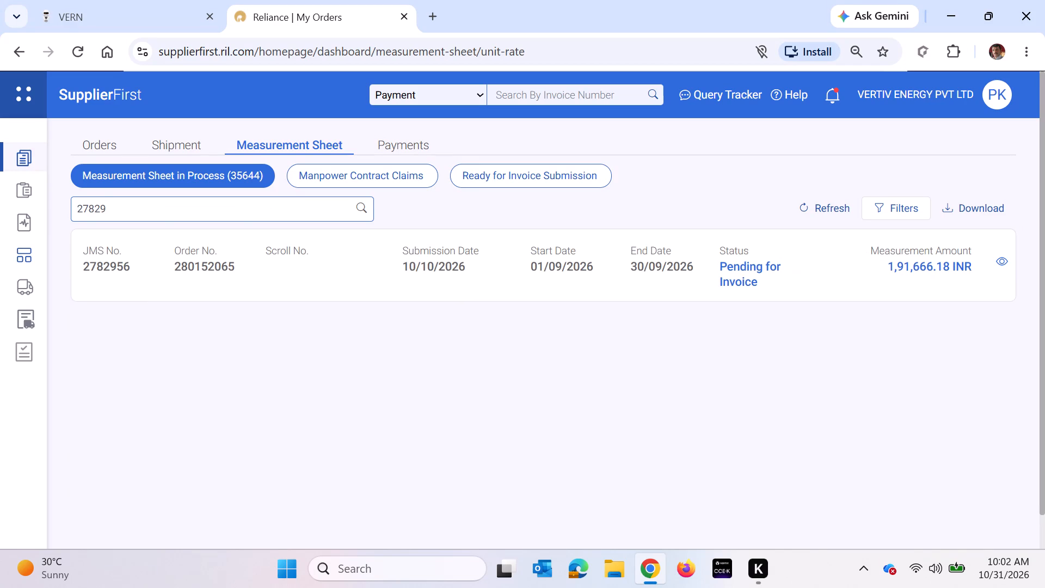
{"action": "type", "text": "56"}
{"action": "left_click", "coordinate": [413, 420]}
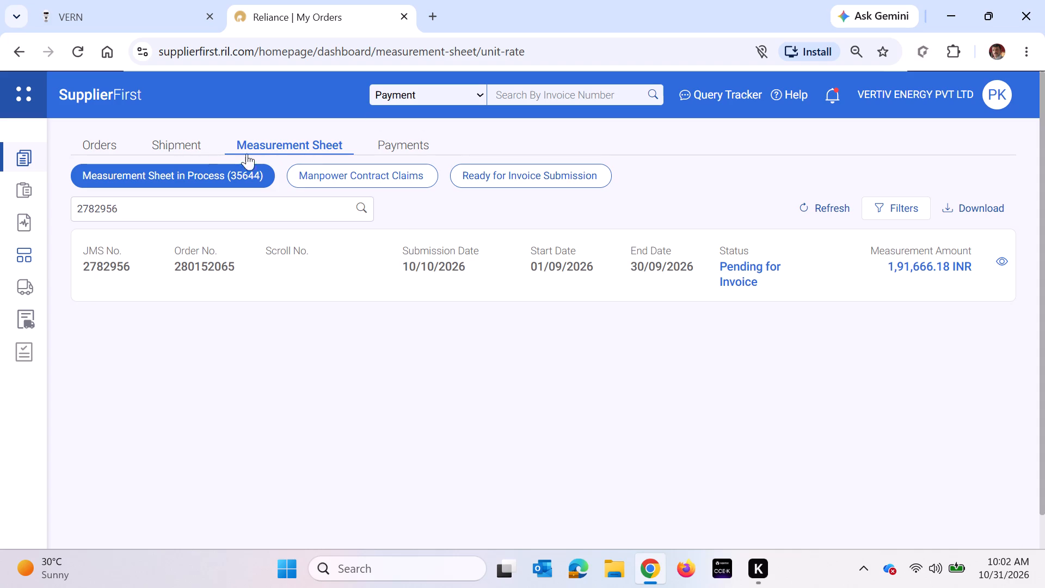
{"action": "left_click", "coordinate": [113, 140]}
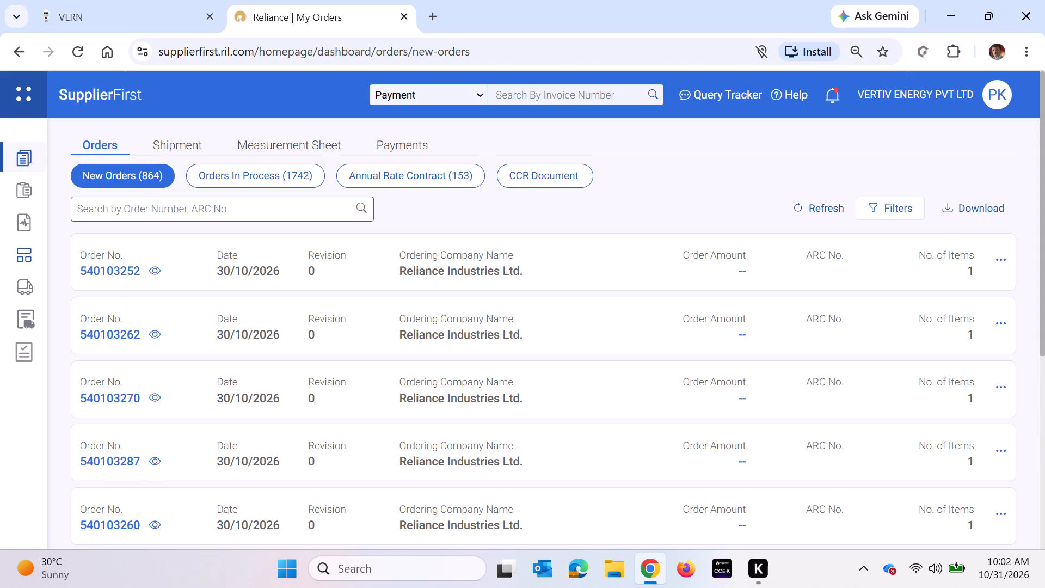
{"action": "left_click", "coordinate": [237, 206]}
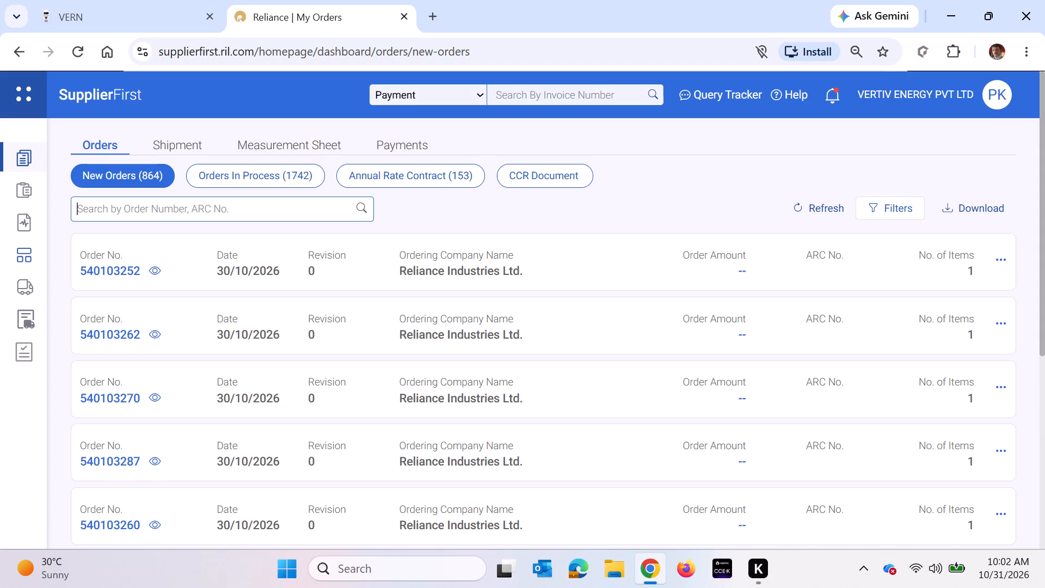
{"action": "key", "text": "2"}
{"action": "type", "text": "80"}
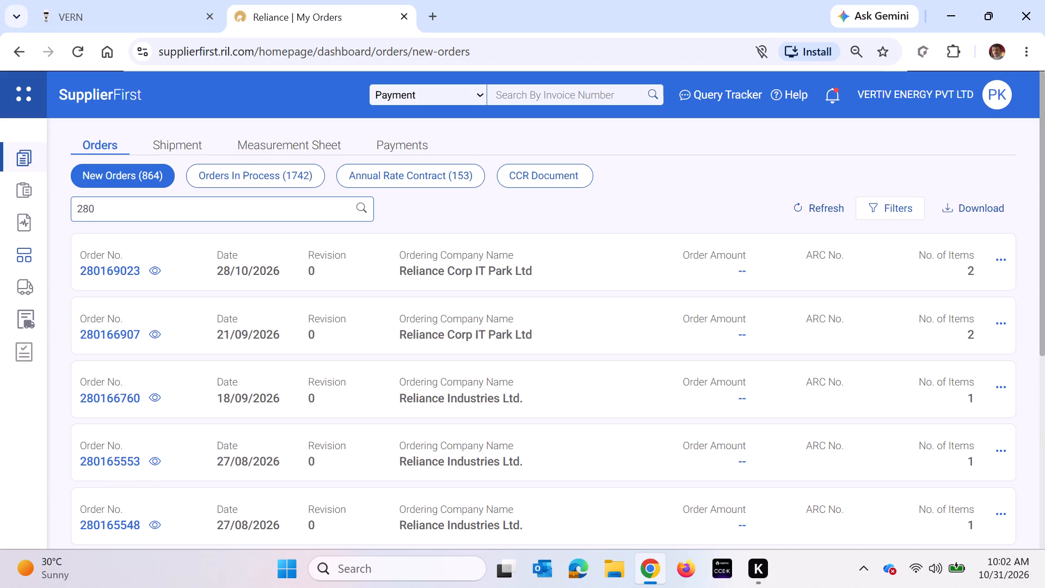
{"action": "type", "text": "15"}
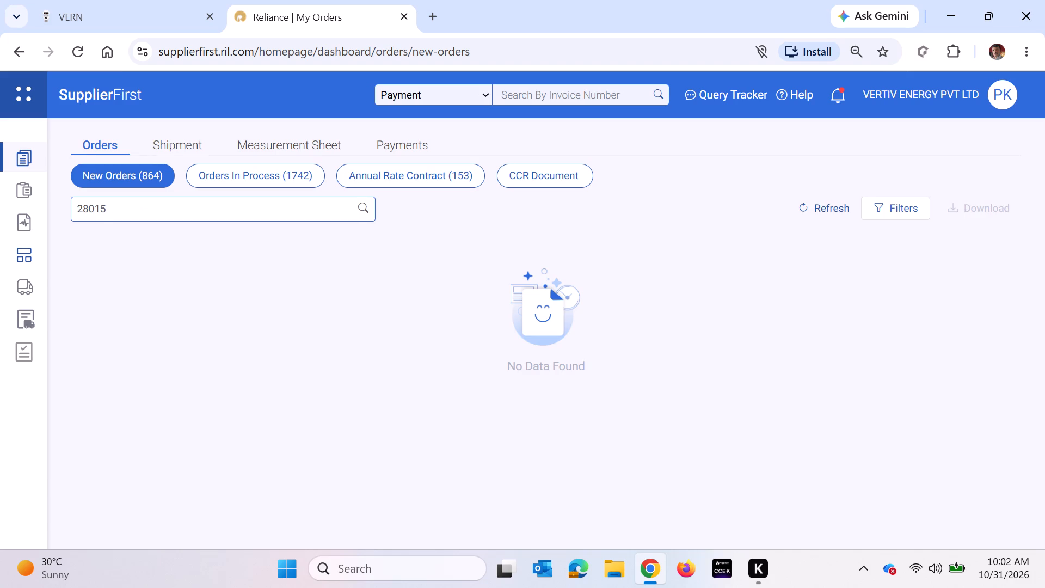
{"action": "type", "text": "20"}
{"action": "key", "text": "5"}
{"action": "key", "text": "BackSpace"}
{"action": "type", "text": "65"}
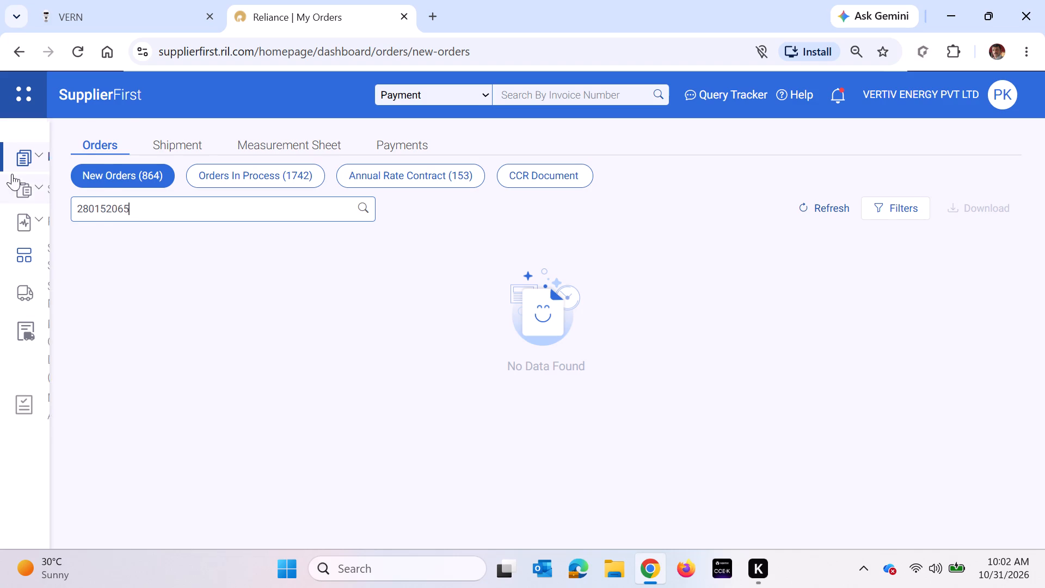
{"action": "left_click", "coordinate": [213, 179]}
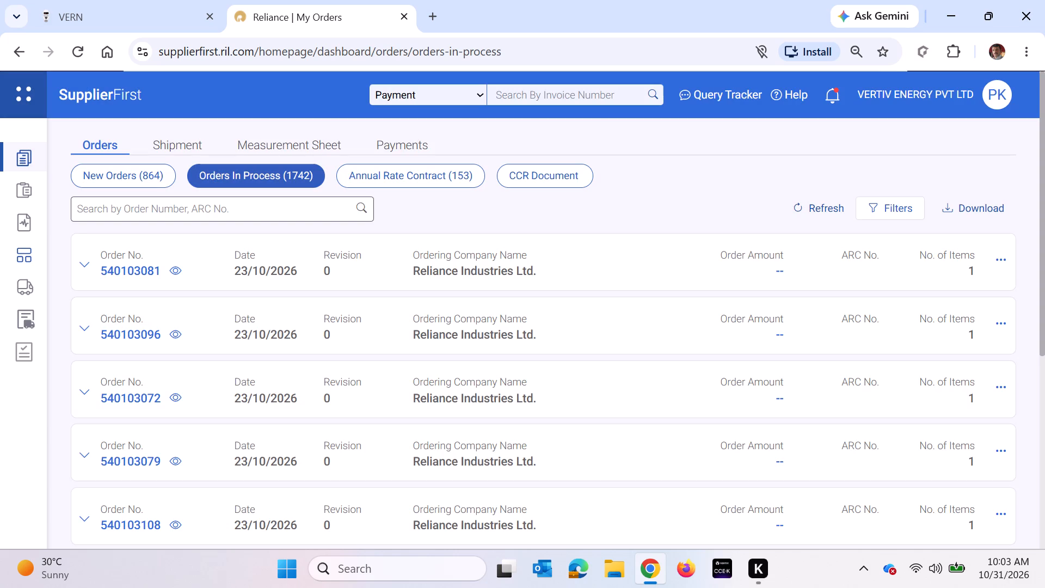
{"action": "left_click", "coordinate": [158, 202]}
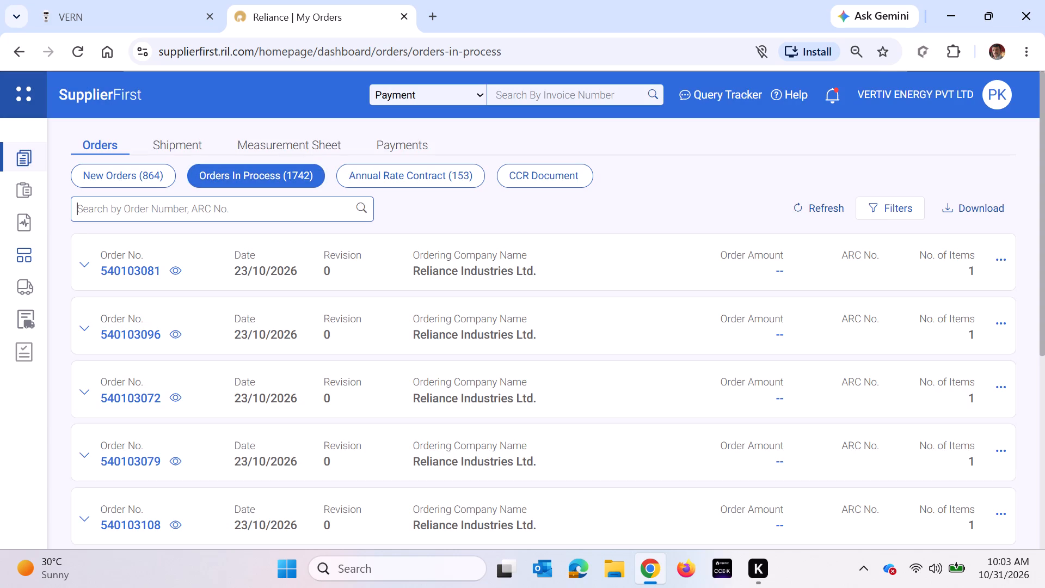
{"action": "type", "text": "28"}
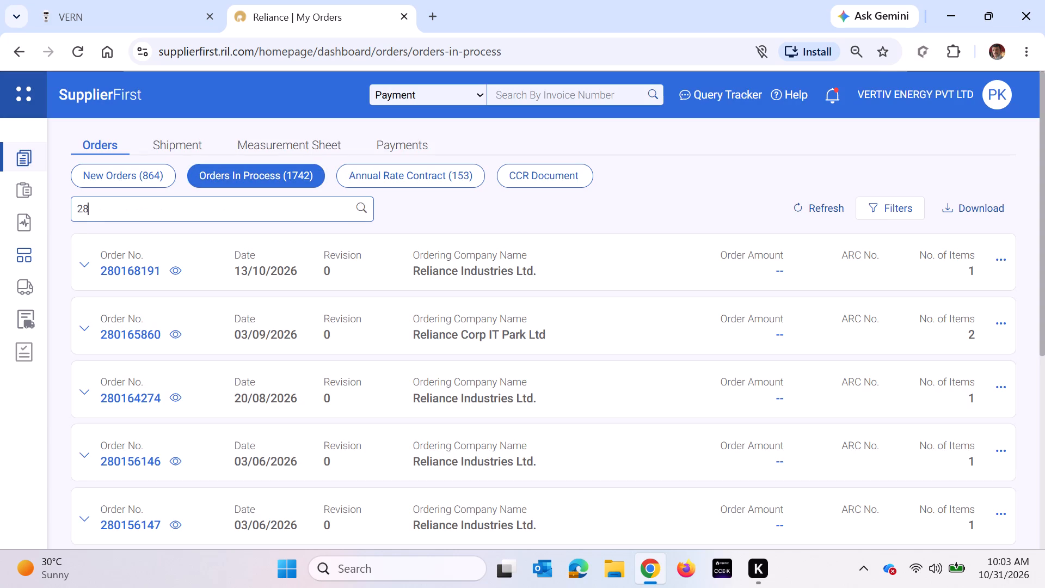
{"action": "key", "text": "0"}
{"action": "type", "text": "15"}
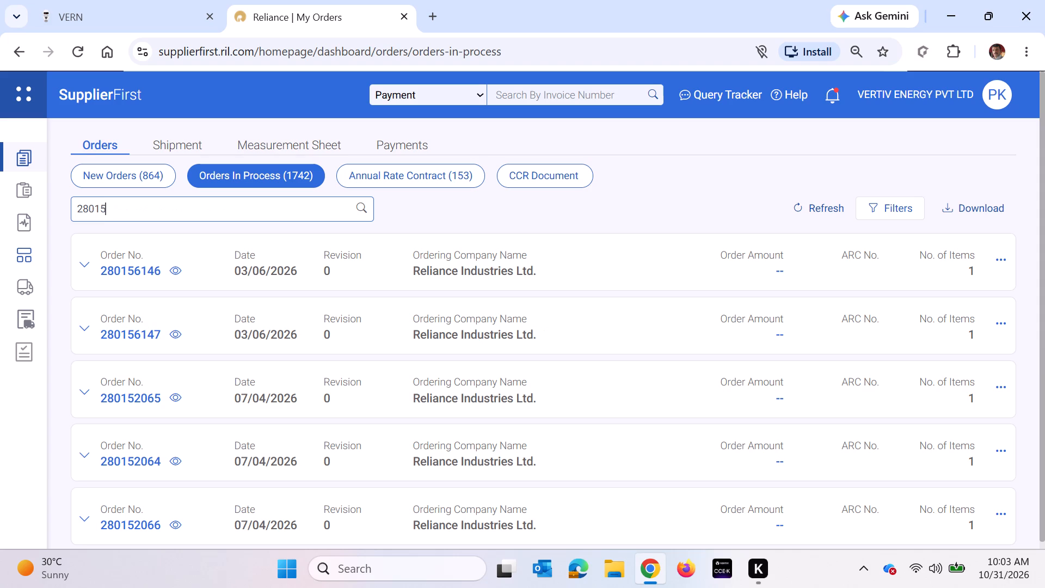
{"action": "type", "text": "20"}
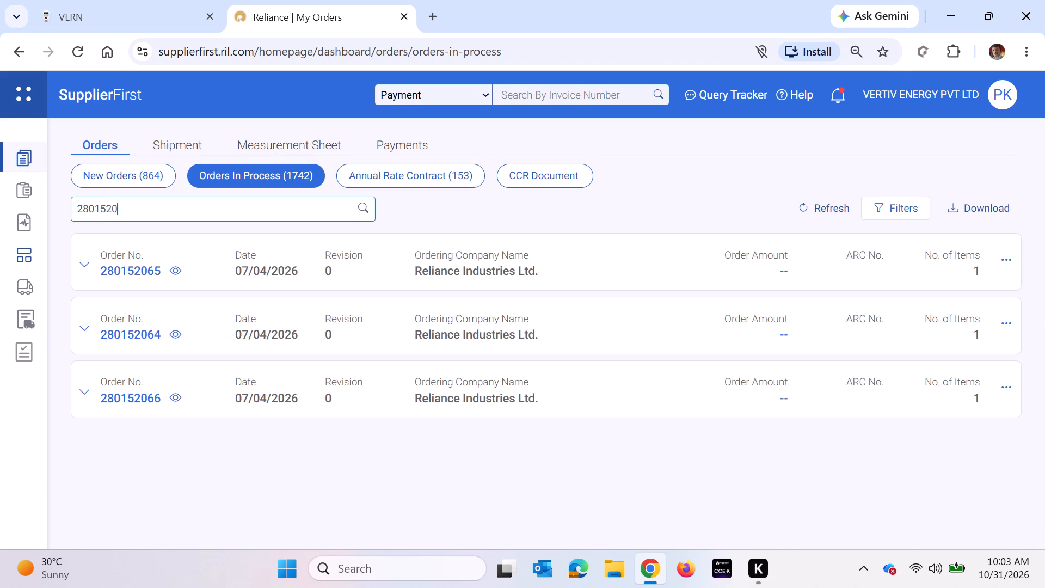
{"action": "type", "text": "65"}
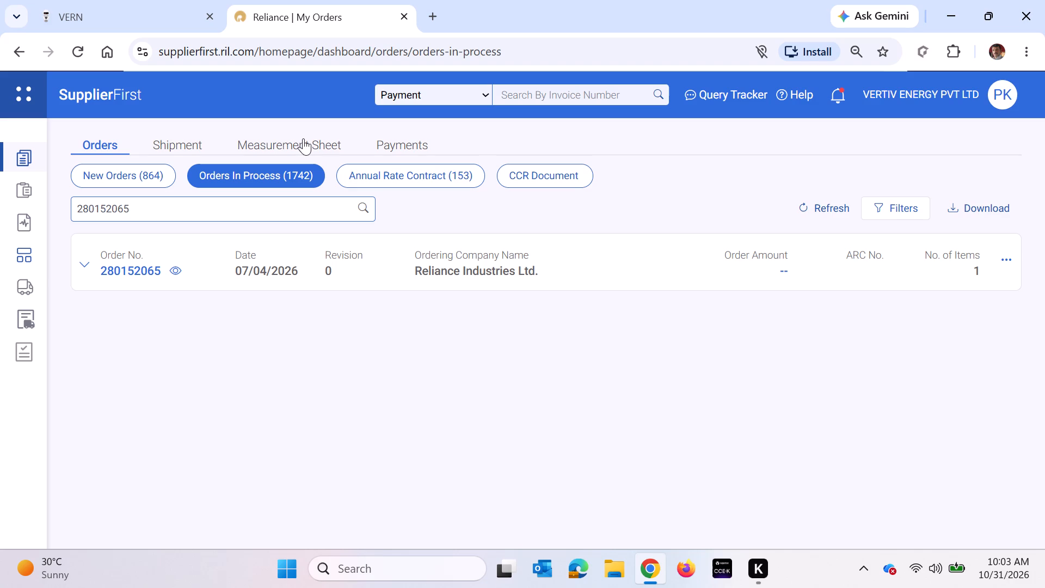
{"action": "left_click", "coordinate": [1002, 260]}
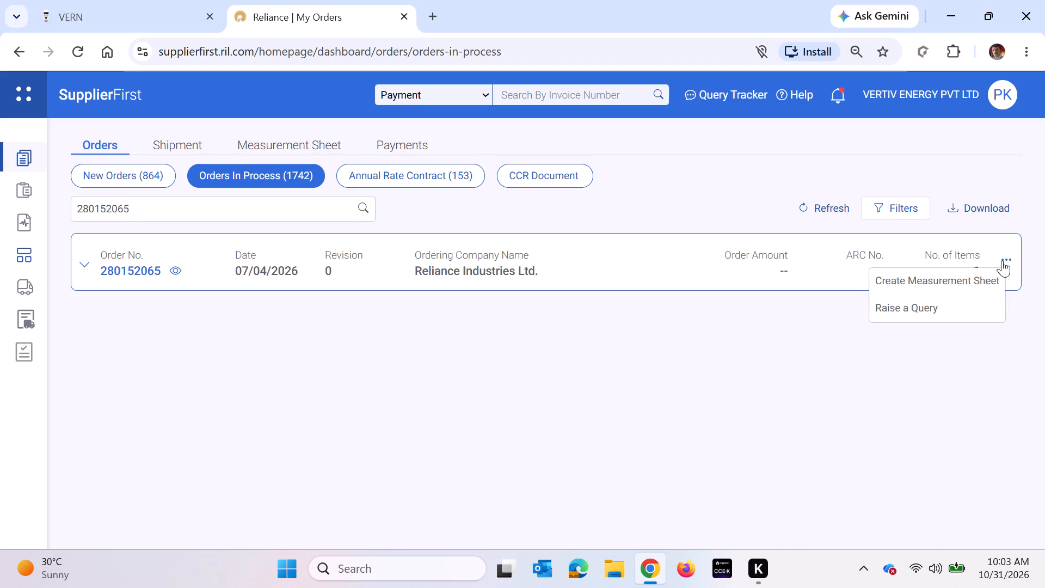
{"action": "left_click", "coordinate": [647, 419]}
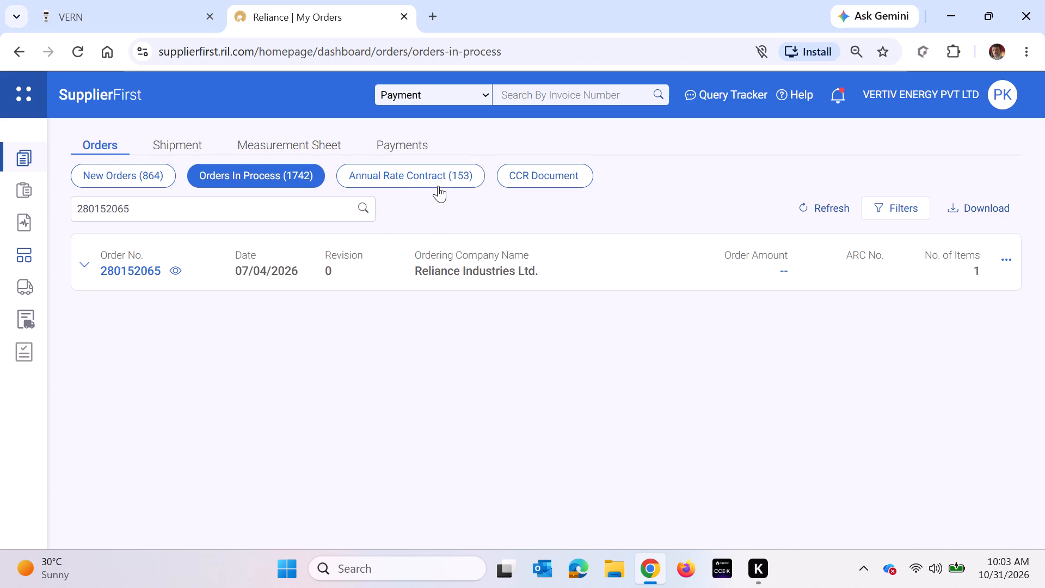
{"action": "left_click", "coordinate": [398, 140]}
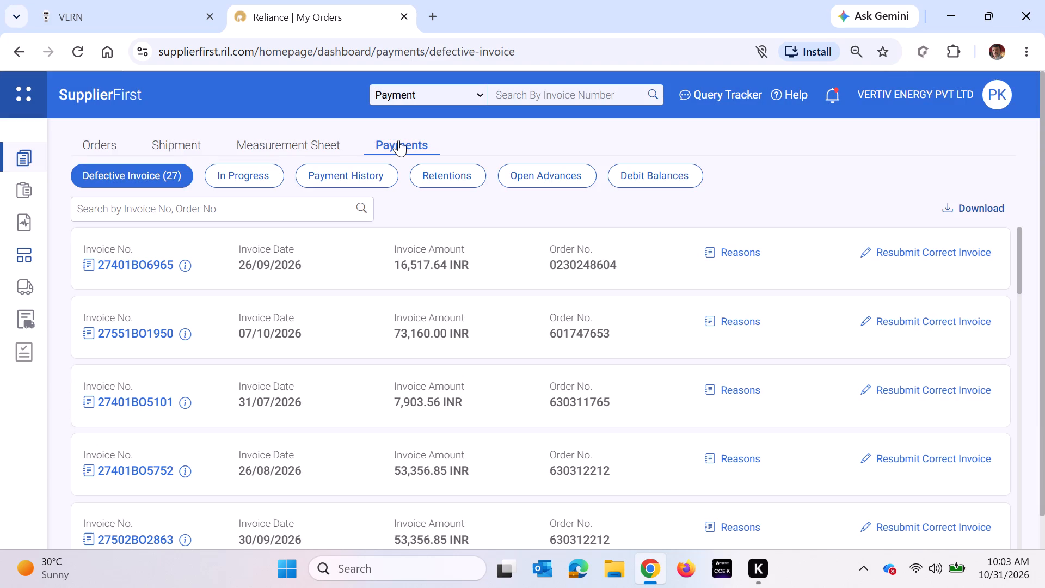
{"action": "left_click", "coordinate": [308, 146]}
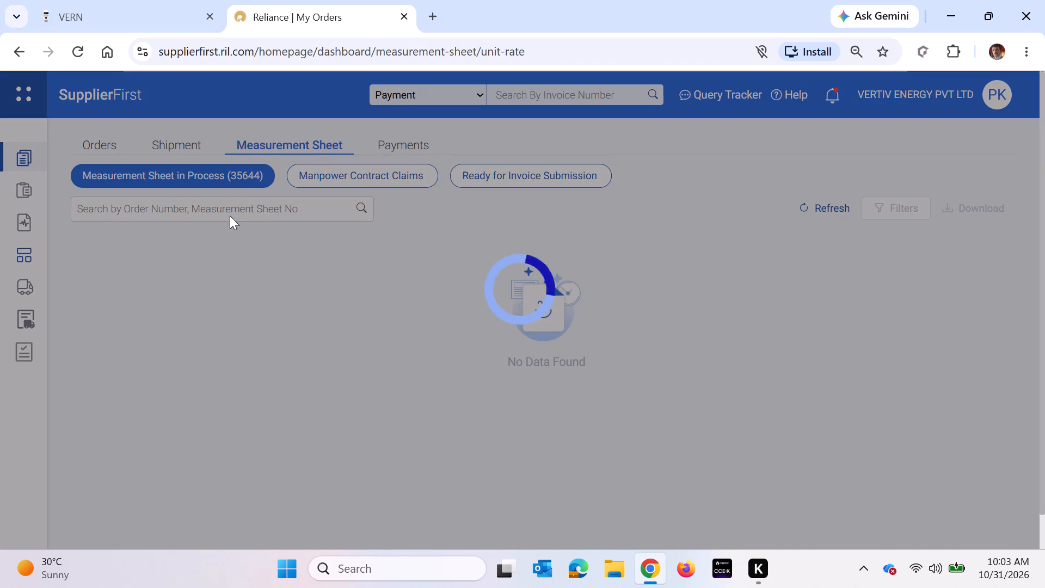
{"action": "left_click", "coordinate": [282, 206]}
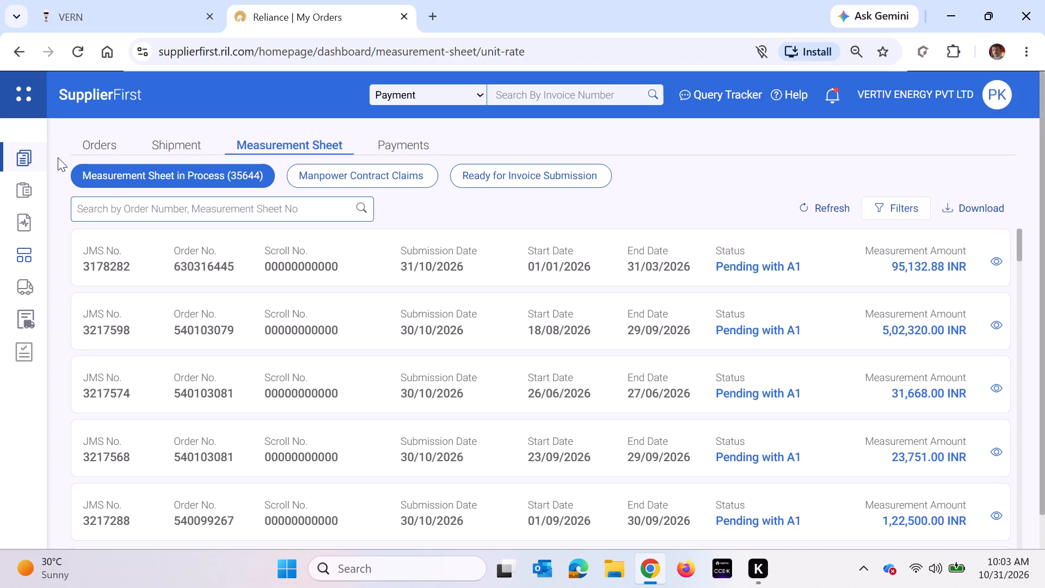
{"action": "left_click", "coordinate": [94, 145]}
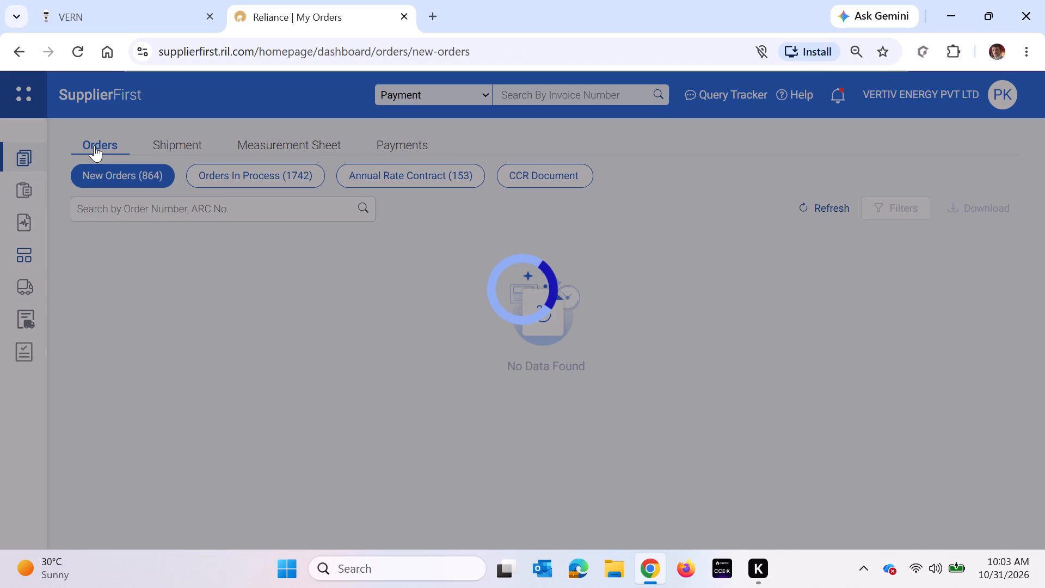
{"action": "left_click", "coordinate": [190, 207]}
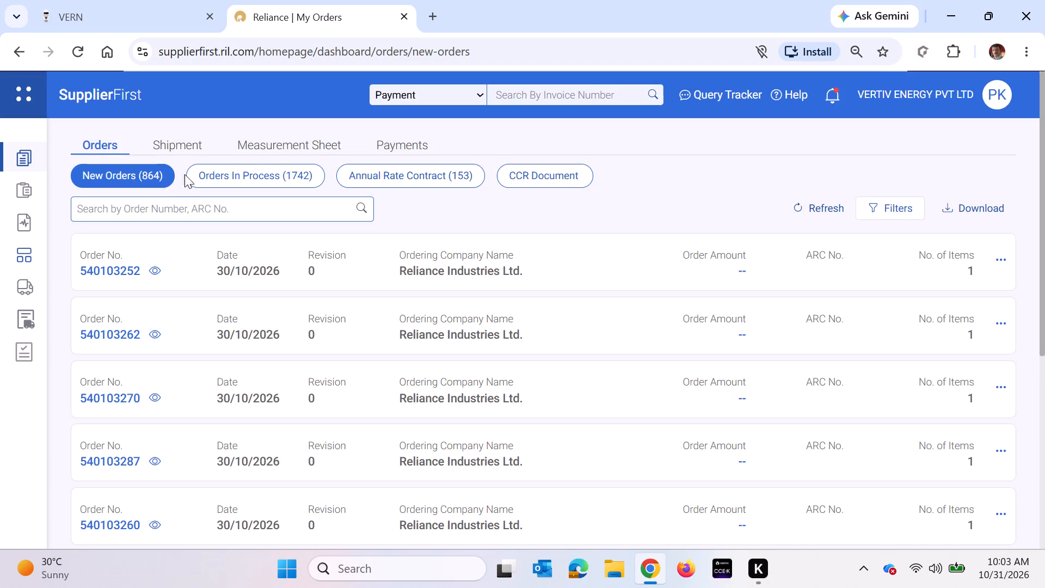
{"action": "left_click", "coordinate": [269, 148]}
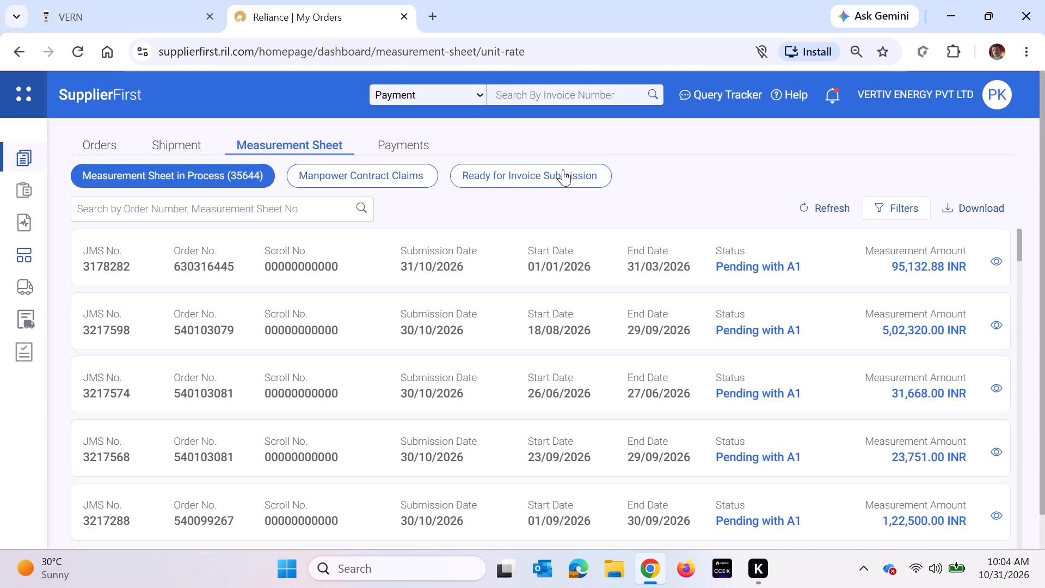
{"action": "left_click", "coordinate": [563, 169]}
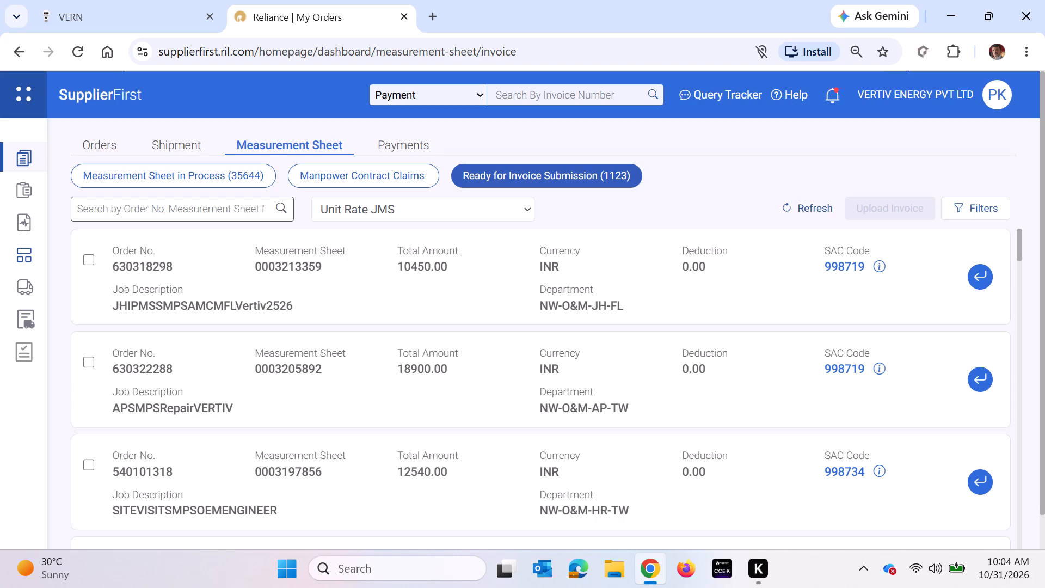
{"action": "left_click", "coordinate": [226, 206]}
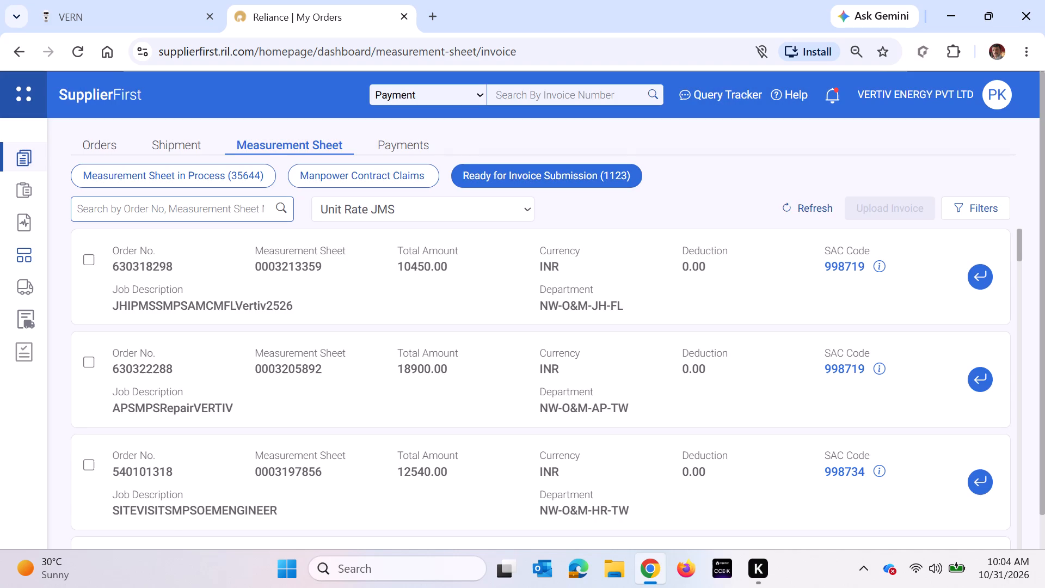
{"action": "type", "text": "27"}
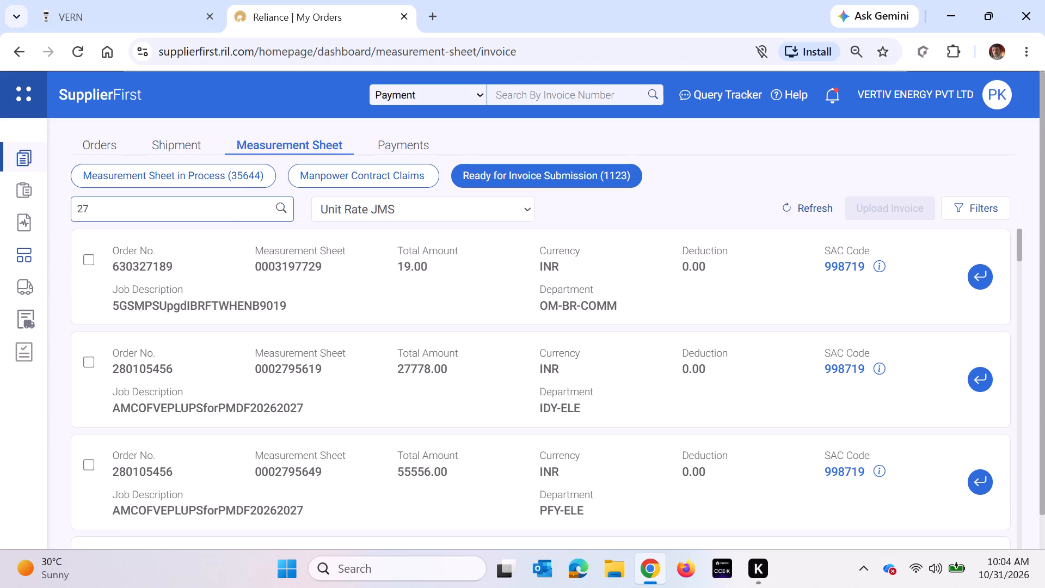
{"action": "type", "text": "82"}
{"action": "key", "text": "BackSpace"}
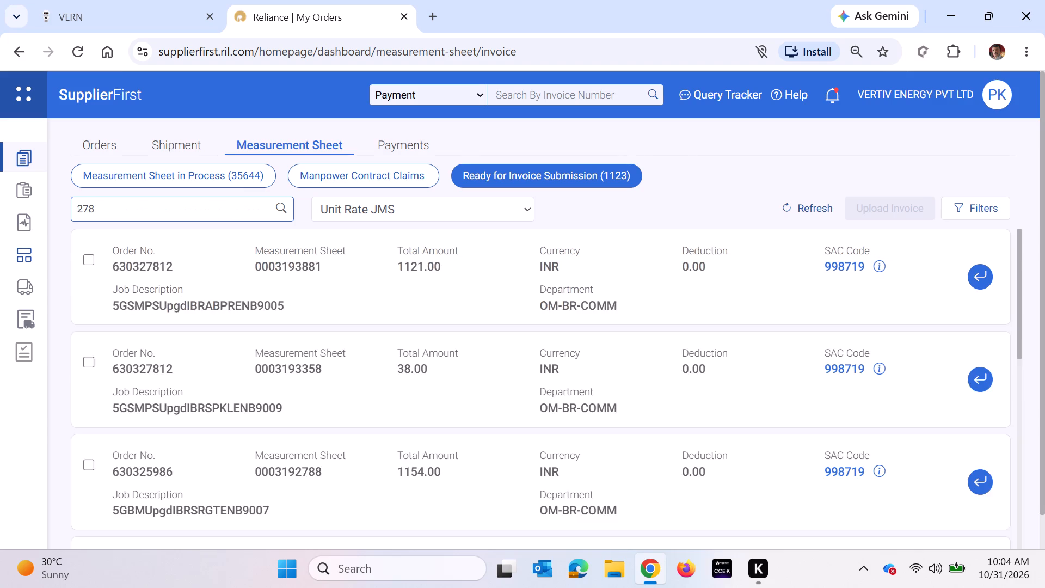
{"action": "key", "text": "2"}
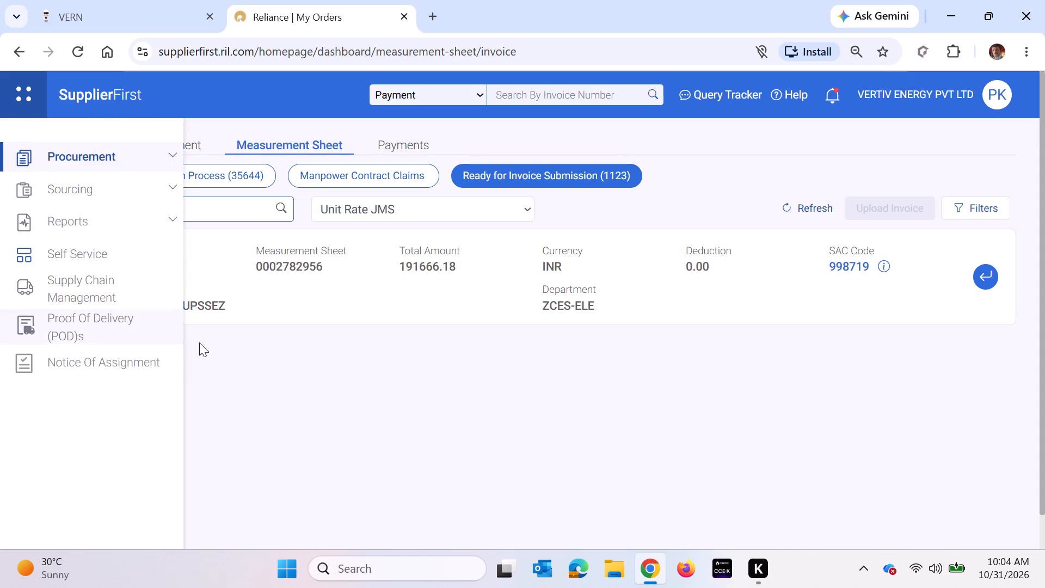
{"action": "left_click", "coordinate": [91, 261]}
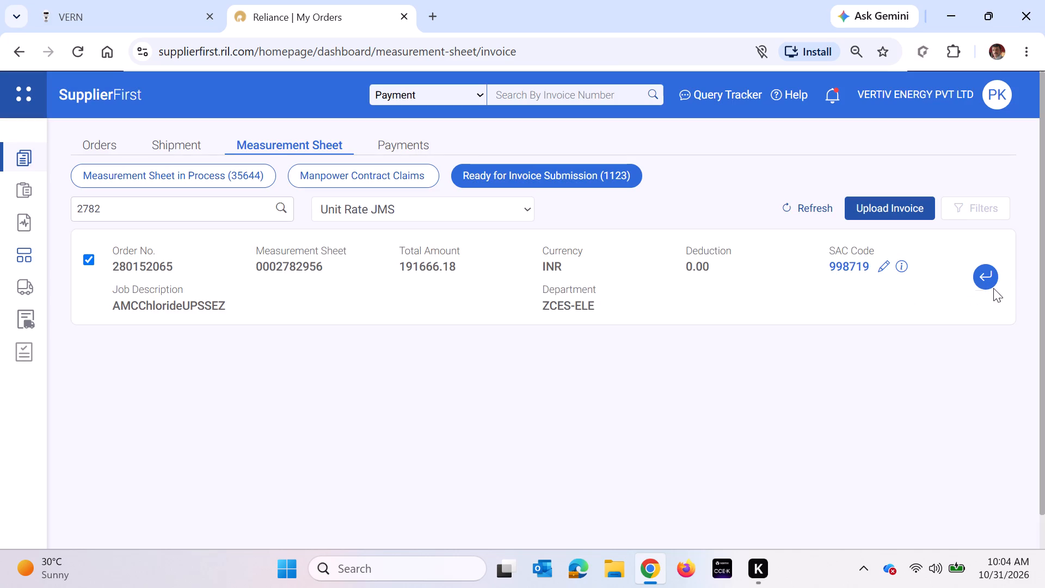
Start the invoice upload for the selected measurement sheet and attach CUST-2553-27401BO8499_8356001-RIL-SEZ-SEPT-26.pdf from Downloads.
{"action": "left_click", "coordinate": [892, 213]}
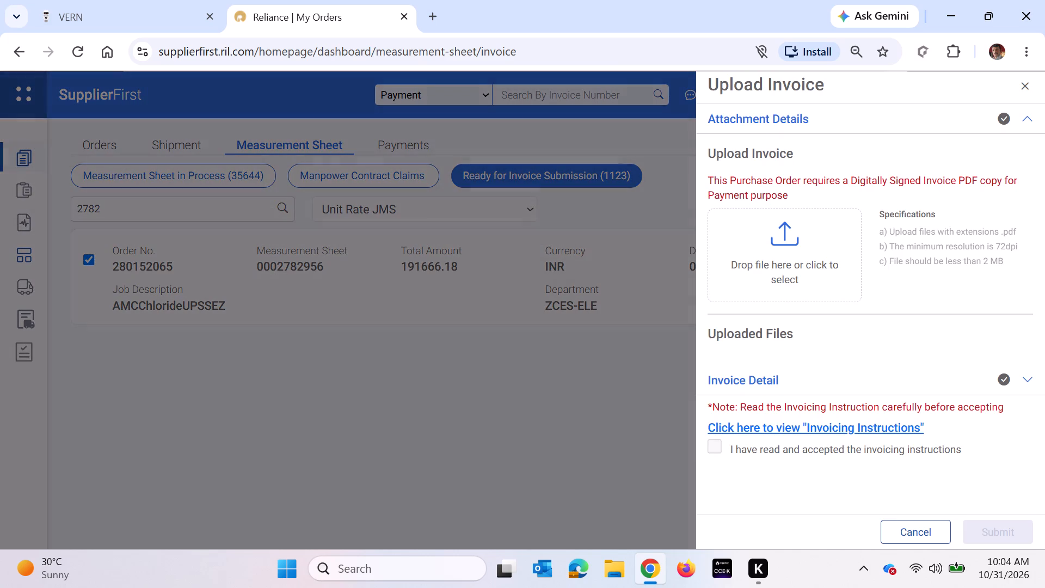
{"action": "left_click", "coordinate": [784, 234]}
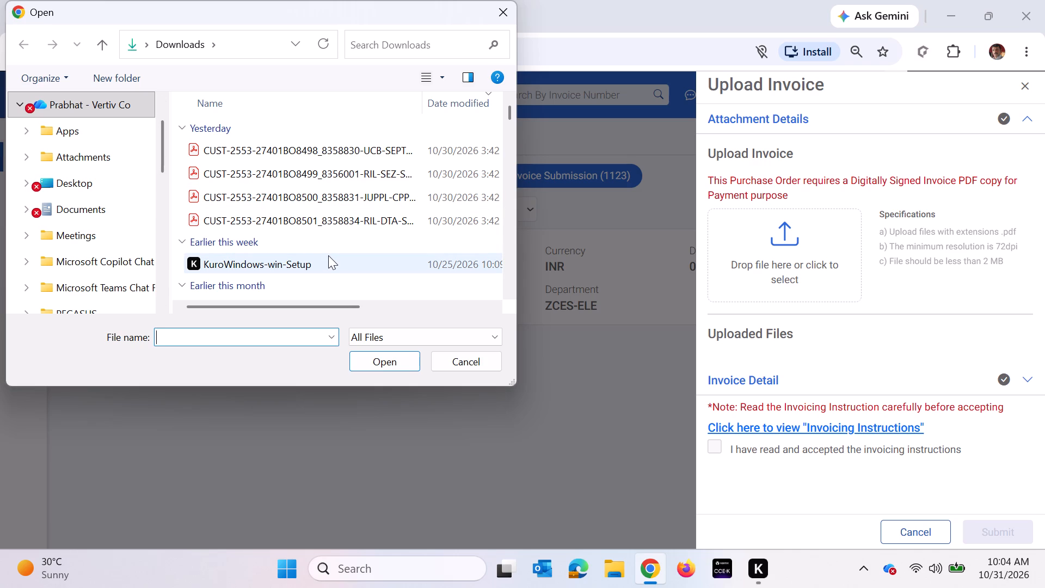
{"action": "left_click", "coordinate": [305, 171]}
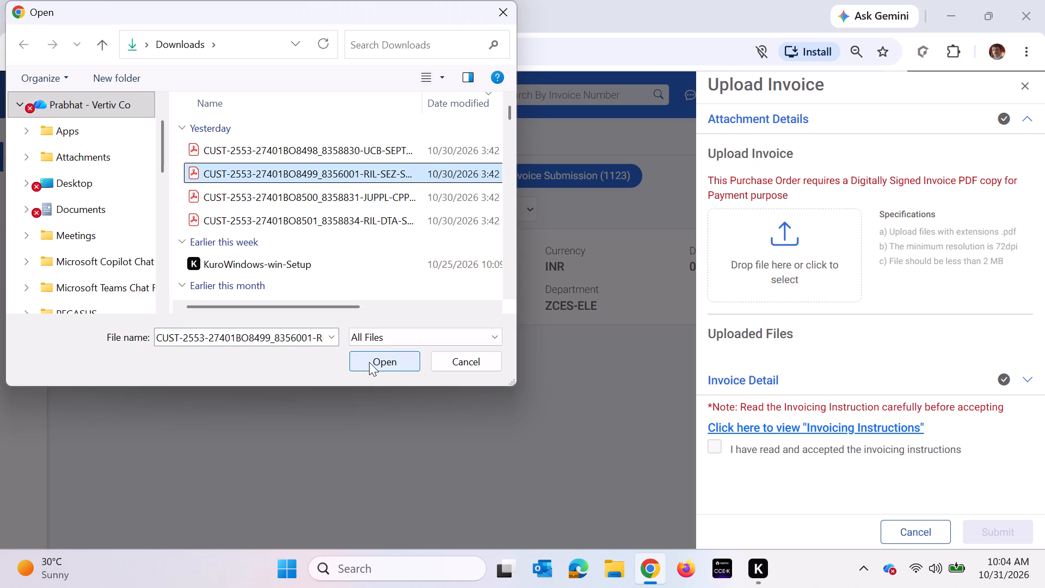
{"action": "left_click", "coordinate": [369, 362]}
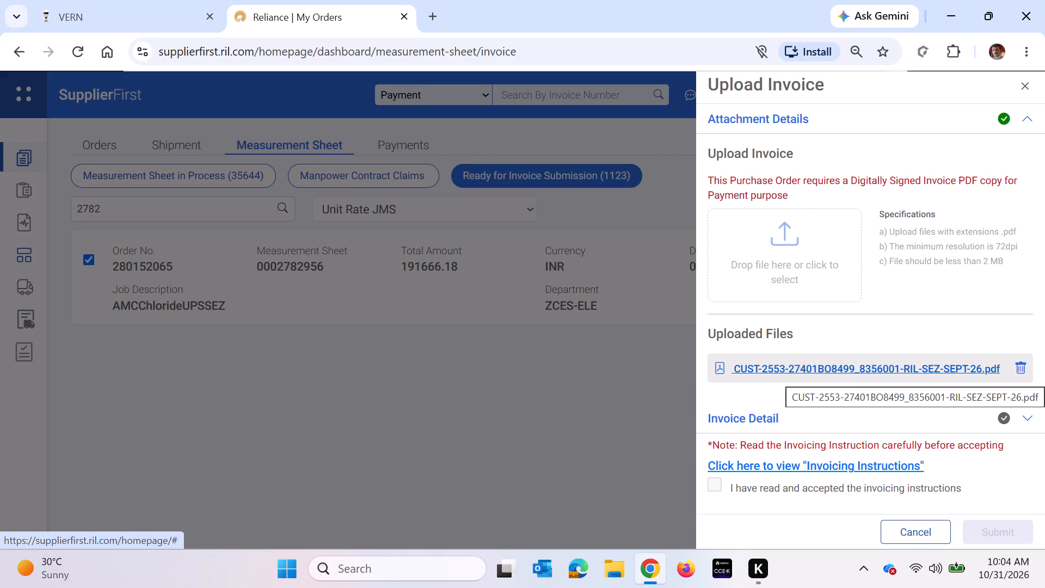
In the invoice details, enter invoice number 27401BO8499 and set the invoice date to 10/29/2026.
{"action": "scroll", "coordinate": [903, 315], "scroll_direction": "down", "scroll_amount": 3}
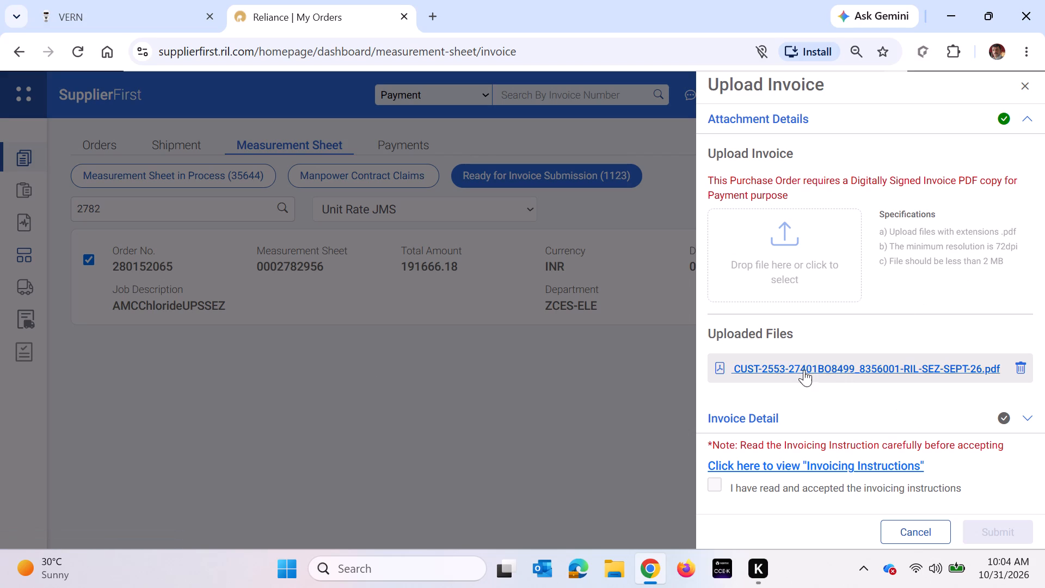
{"action": "scroll", "coordinate": [827, 375], "scroll_direction": "down", "scroll_amount": 2}
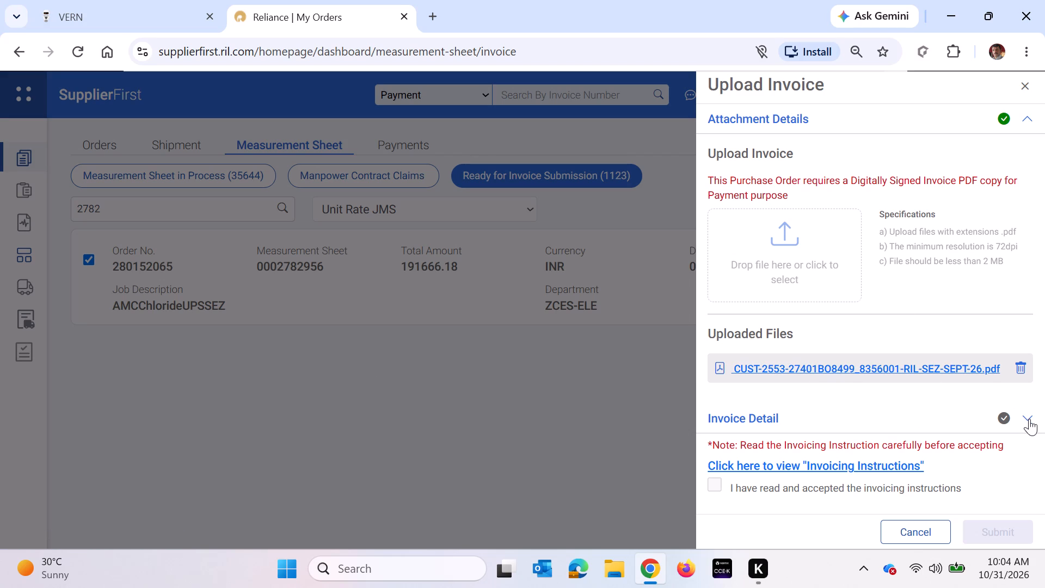
{"action": "left_click", "coordinate": [1029, 419]}
{"action": "scroll", "coordinate": [841, 288], "scroll_direction": "down", "scroll_amount": 3}
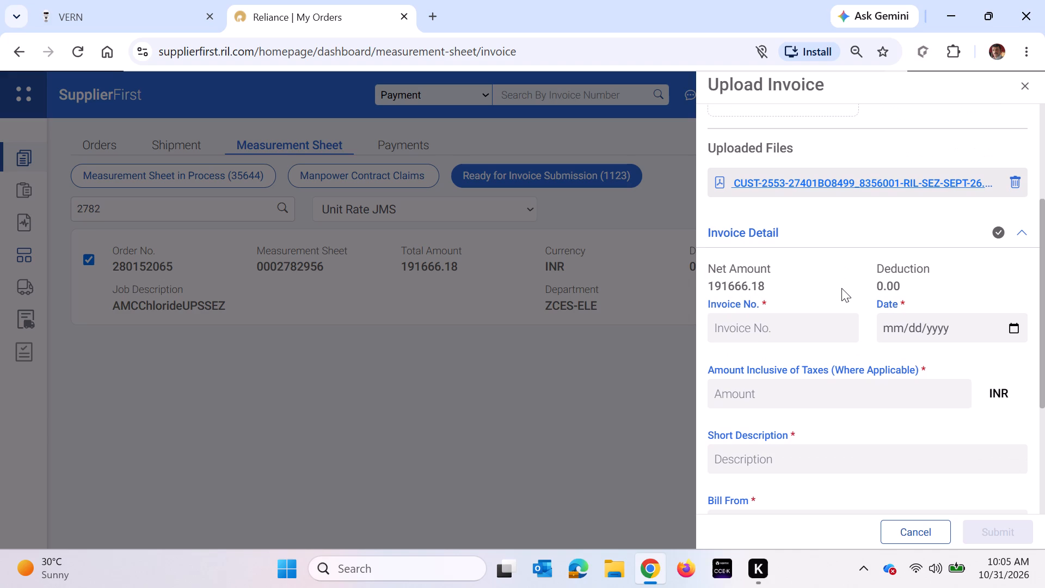
{"action": "left_click", "coordinate": [774, 334]}
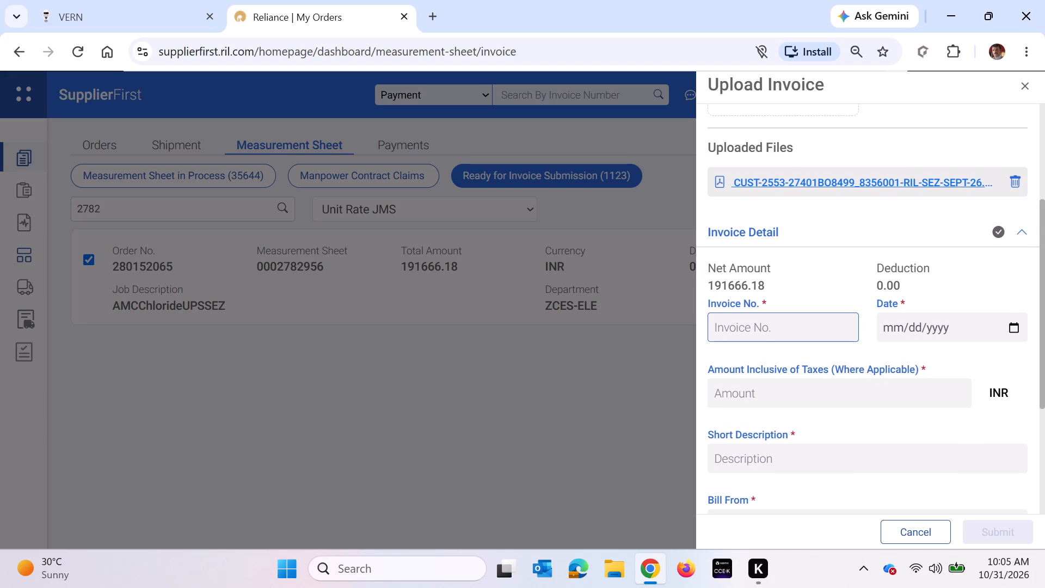
{"action": "key", "text": "2"}
{"action": "key", "text": "7"}
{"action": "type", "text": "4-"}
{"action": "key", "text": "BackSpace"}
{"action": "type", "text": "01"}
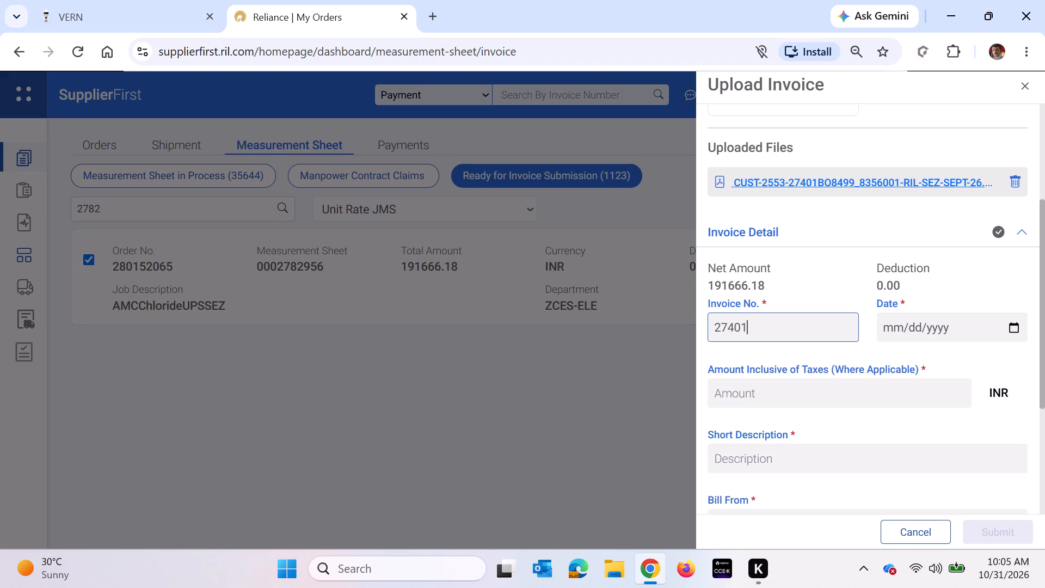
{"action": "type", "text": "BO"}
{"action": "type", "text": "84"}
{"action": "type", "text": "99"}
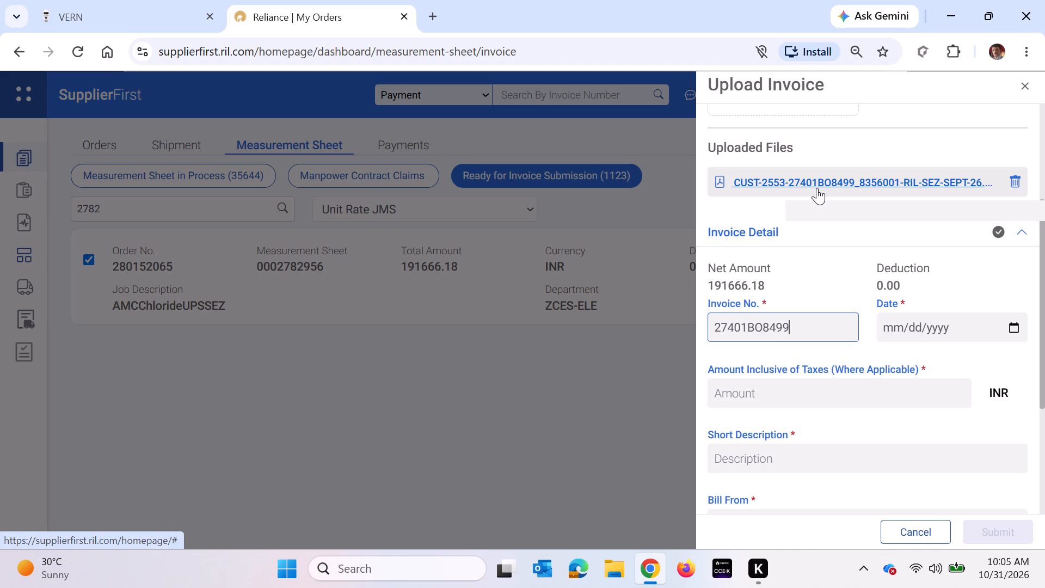
{"action": "left_click", "coordinate": [1016, 327]}
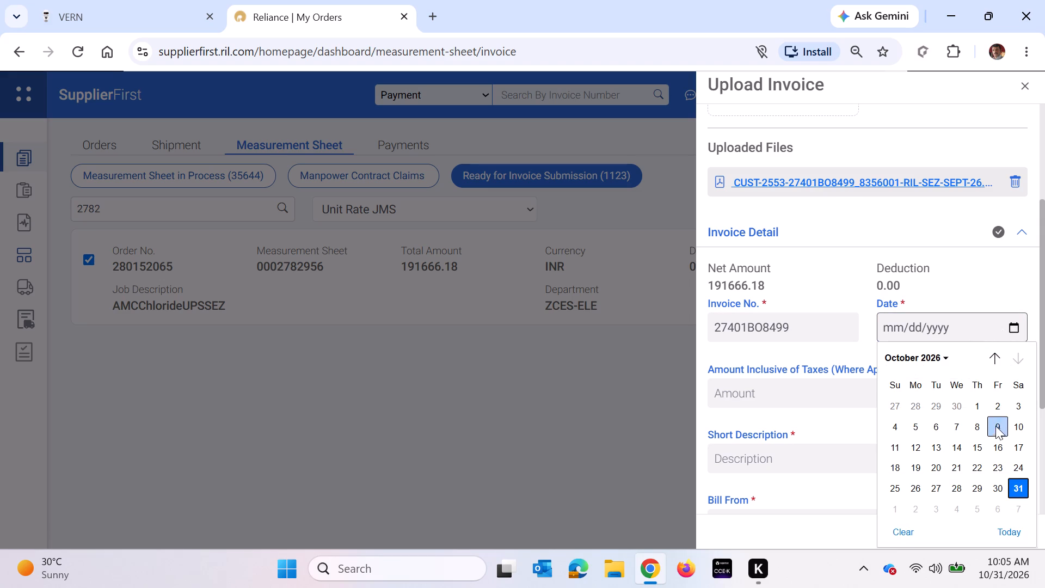
{"action": "left_click", "coordinate": [980, 487]}
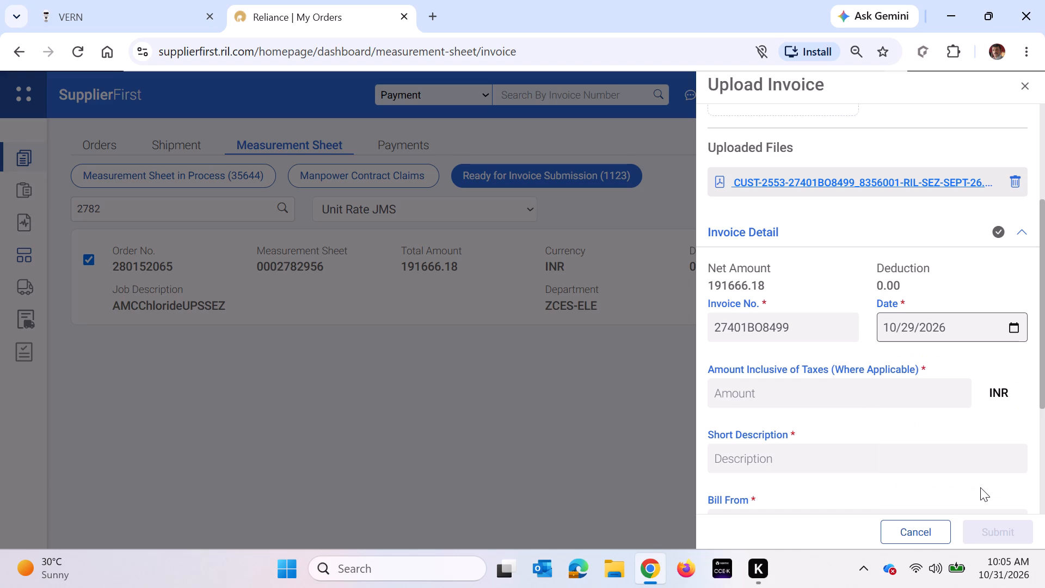
Enter the tax-inclusive amount 191666.18 and the short description INV-RIL-SEZ-SEPT-26.
{"action": "left_click", "coordinate": [824, 390]}
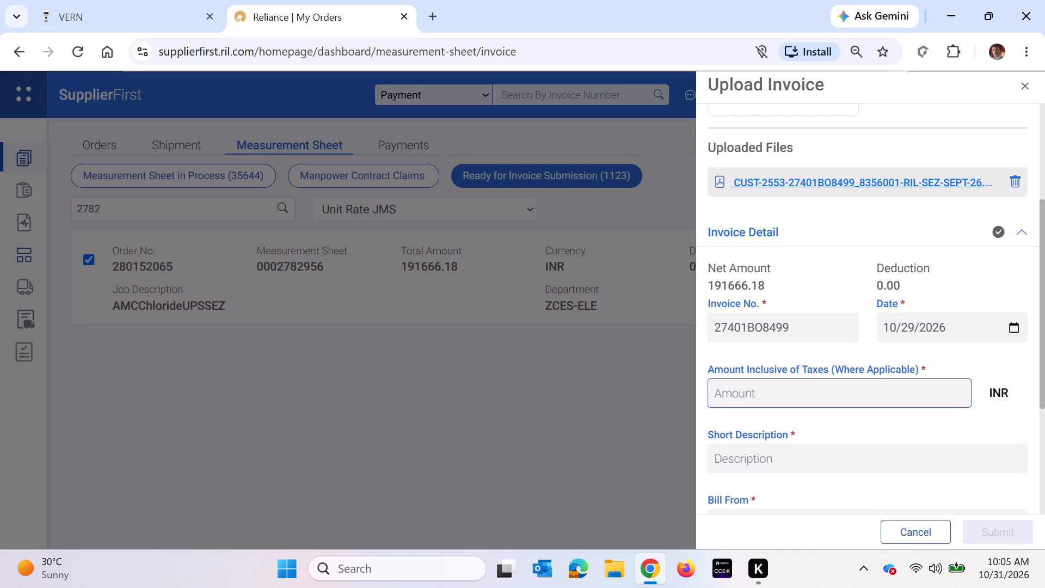
{"action": "type", "text": "191"}
{"action": "type", "text": "666"}
{"action": "type", "text": ".18"}
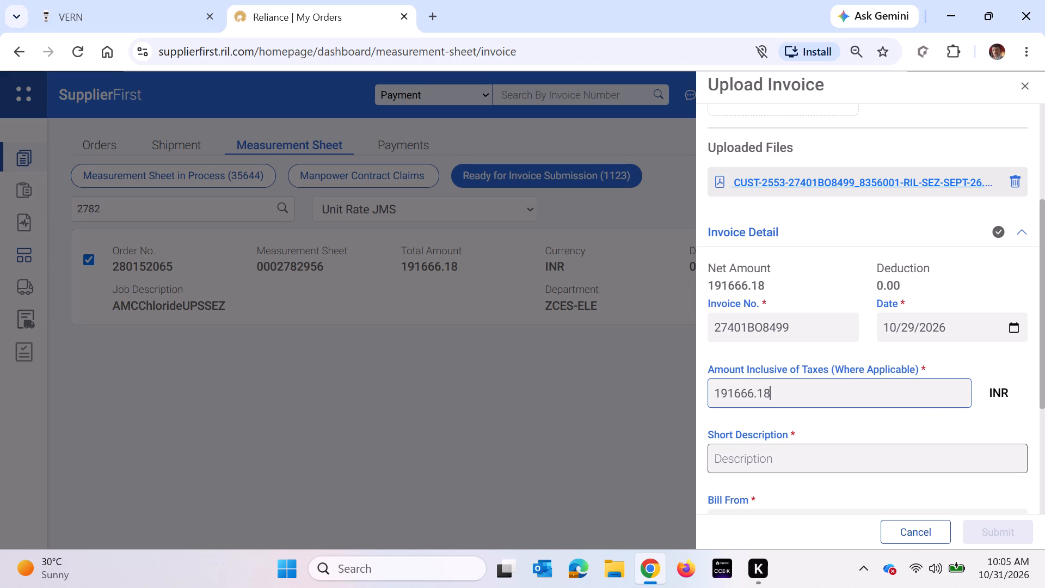
{"action": "left_click", "coordinate": [840, 456]}
{"action": "type", "text": "INV"}
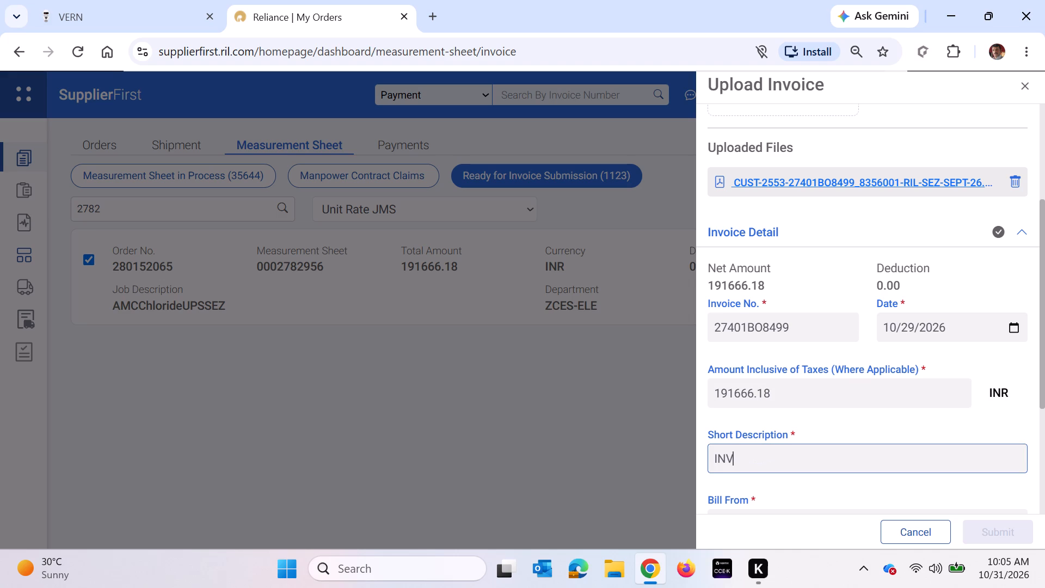
{"action": "type", "text": "-RIL-SEZ"}
{"action": "type", "text": "-SEPT"}
{"action": "type", "text": "-26"}
Set the Bill From entity to 148122 - VERTIV ENERGY PVT LTD.
{"action": "scroll", "coordinate": [890, 394], "scroll_direction": "down", "scroll_amount": 2}
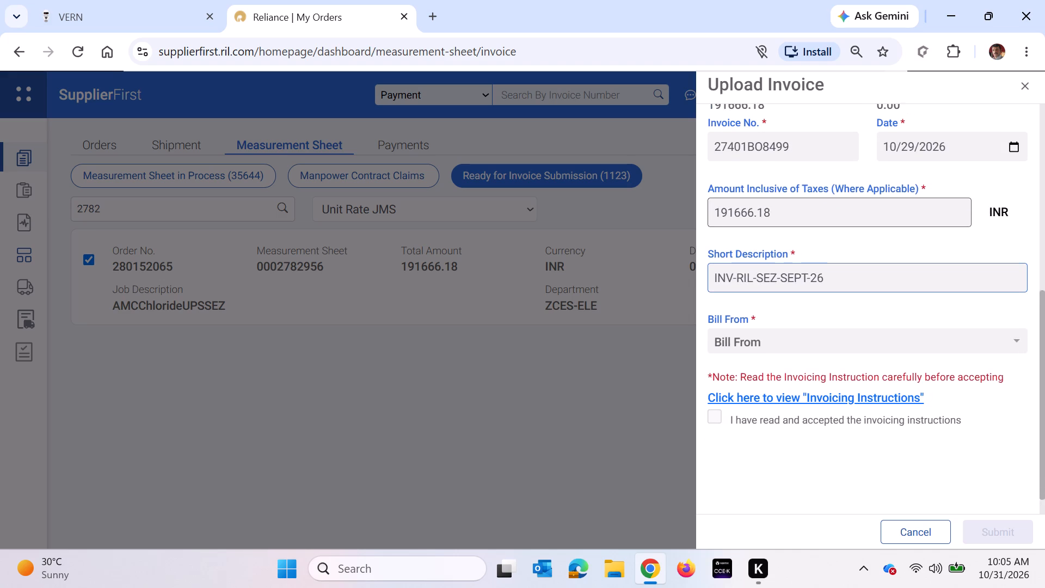
{"action": "scroll", "coordinate": [890, 394], "scroll_direction": "down", "scroll_amount": 1}
{"action": "left_click", "coordinate": [1016, 332]}
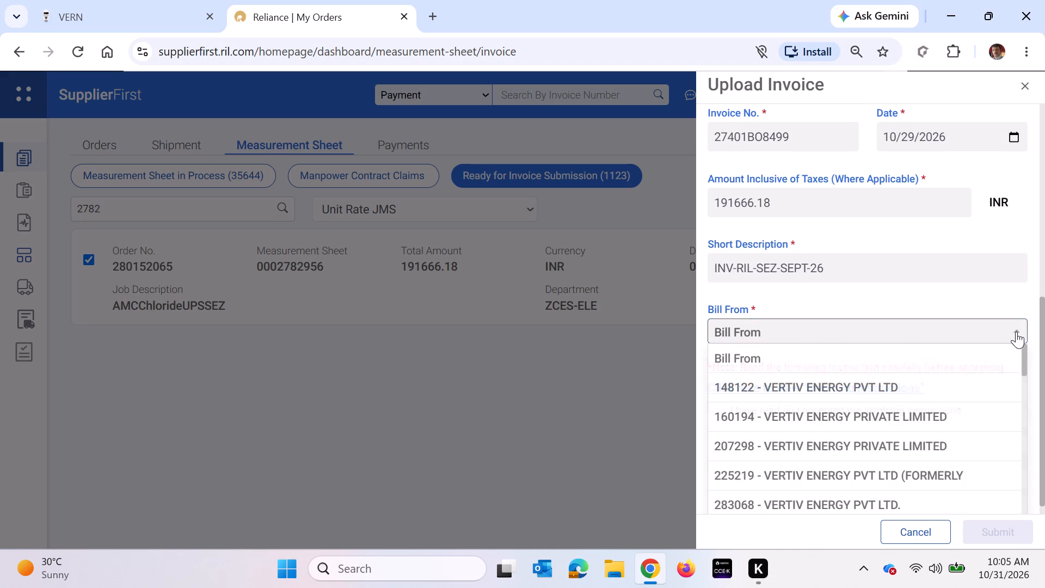
{"action": "left_click", "coordinate": [777, 386]}
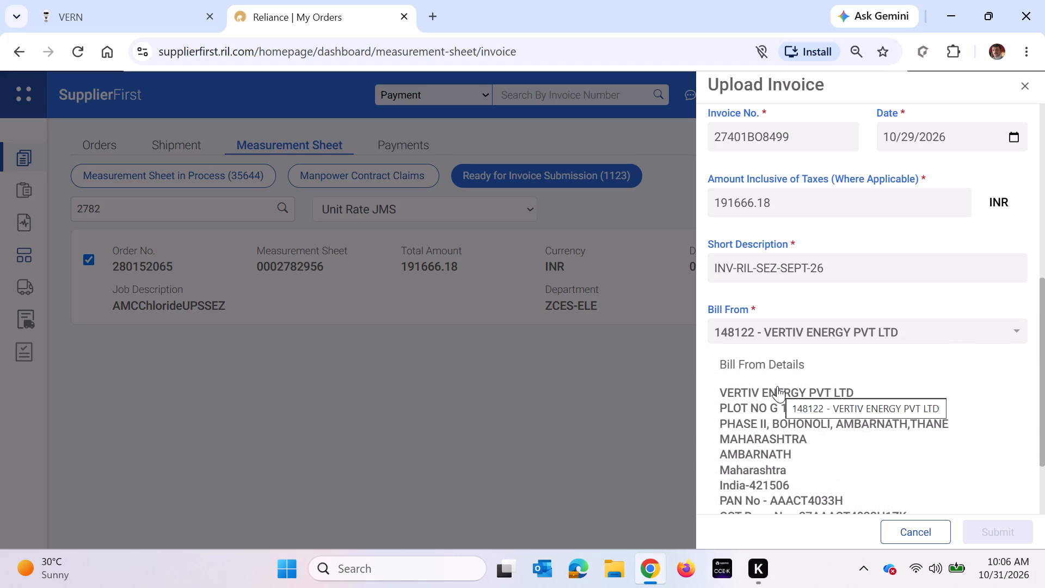
Recheck the entered details, view the invoicing instructions document, close it, and accept the invoicing instructions.
{"action": "scroll", "coordinate": [835, 338], "scroll_direction": "up", "scroll_amount": 2}
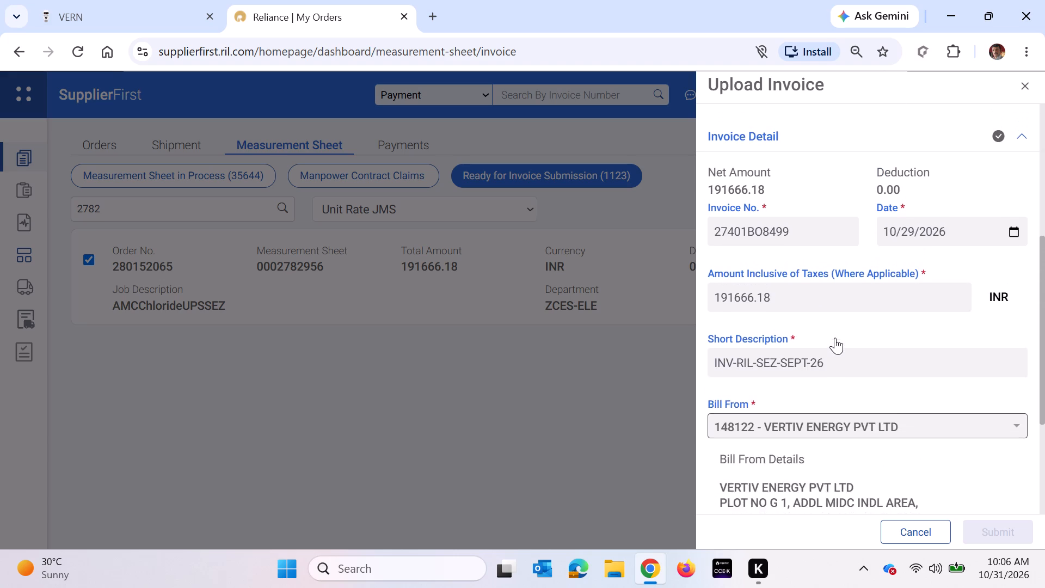
{"action": "scroll", "coordinate": [835, 338], "scroll_direction": "up", "scroll_amount": 2}
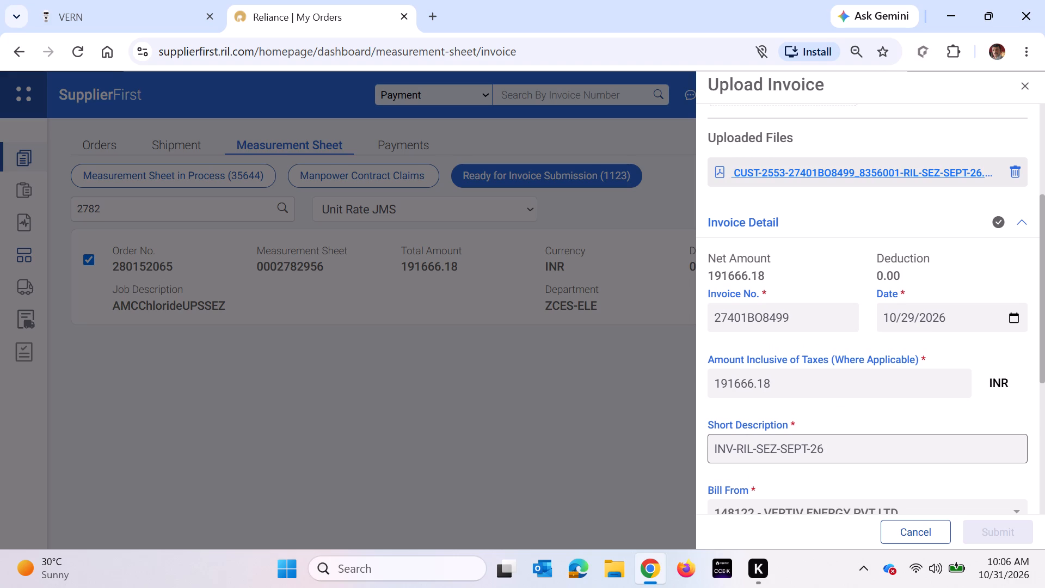
{"action": "scroll", "coordinate": [935, 438], "scroll_direction": "down", "scroll_amount": 7}
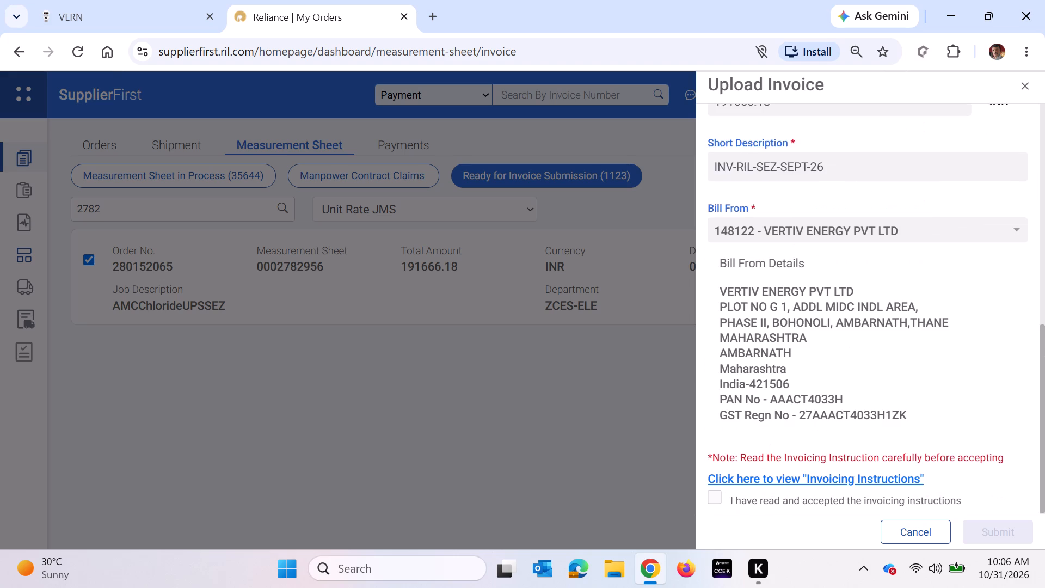
{"action": "left_click", "coordinate": [796, 482]}
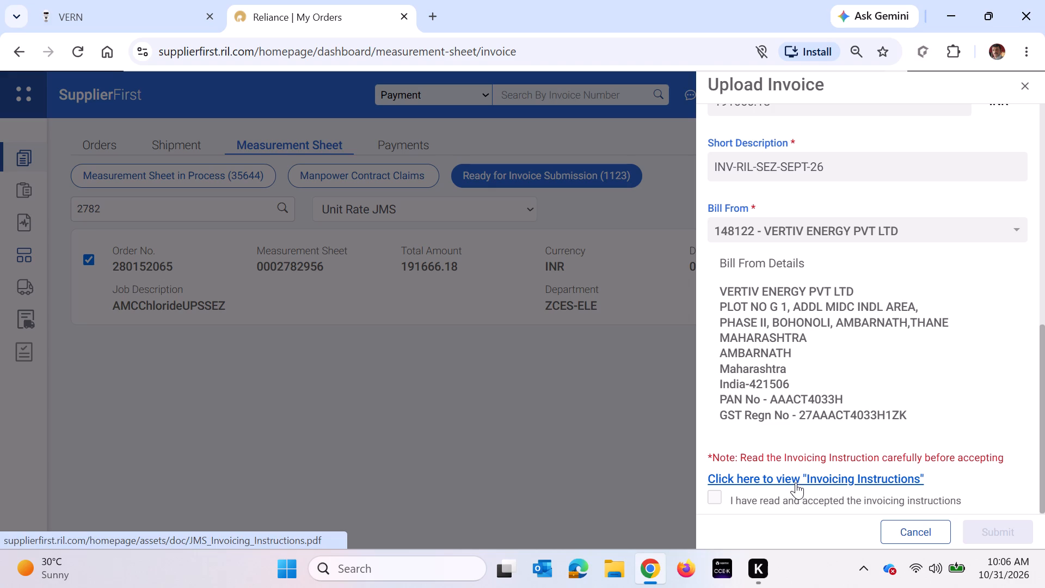
{"action": "left_click", "coordinate": [598, 17]}
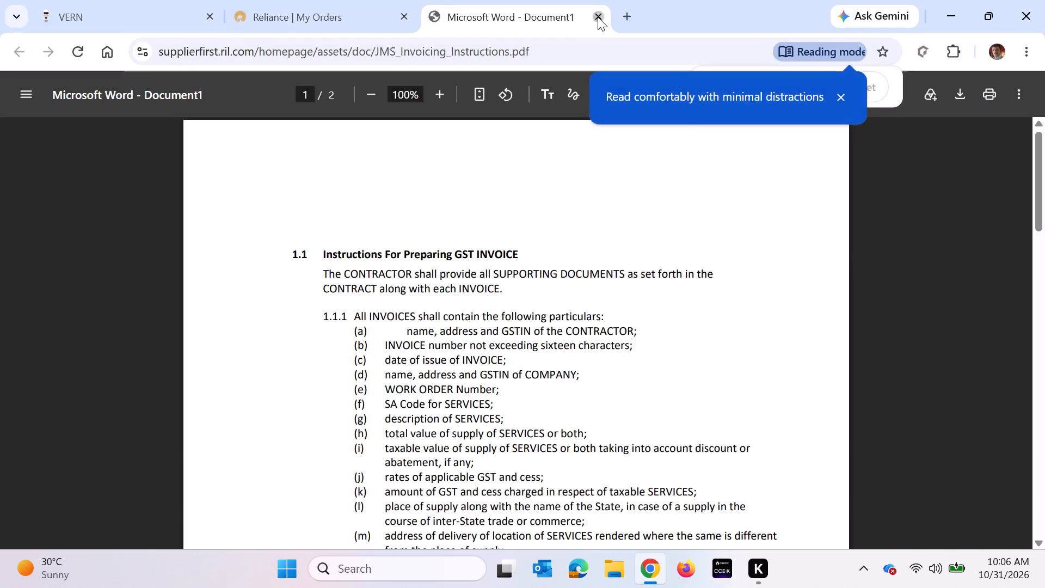
{"action": "left_click", "coordinate": [714, 495]}
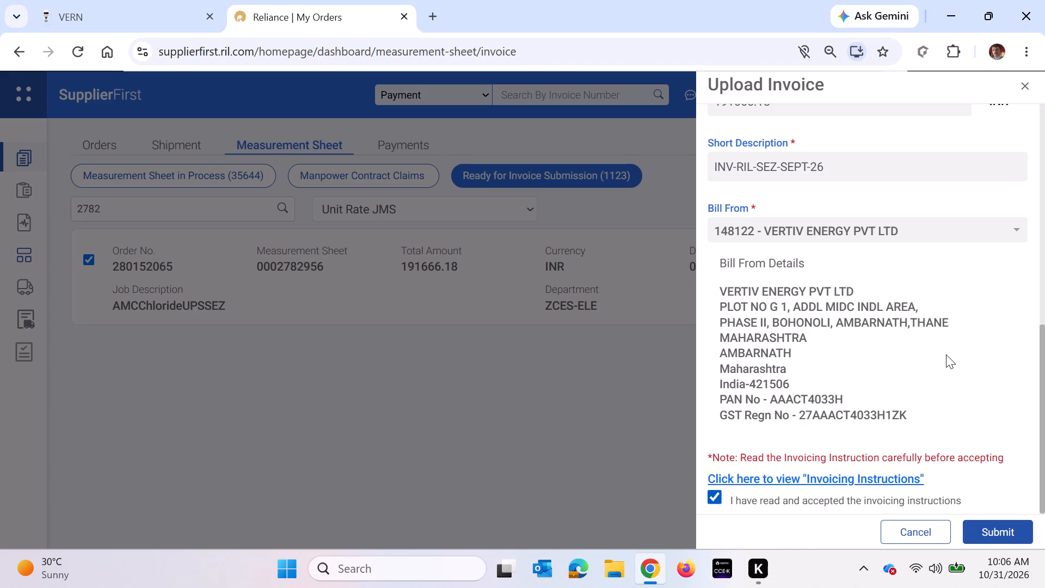
Review the completed invoice form, checking the Bill From entity, description, amount, date, invoice number and attached file.
{"action": "scroll", "coordinate": [946, 354], "scroll_direction": "up", "scroll_amount": 1}
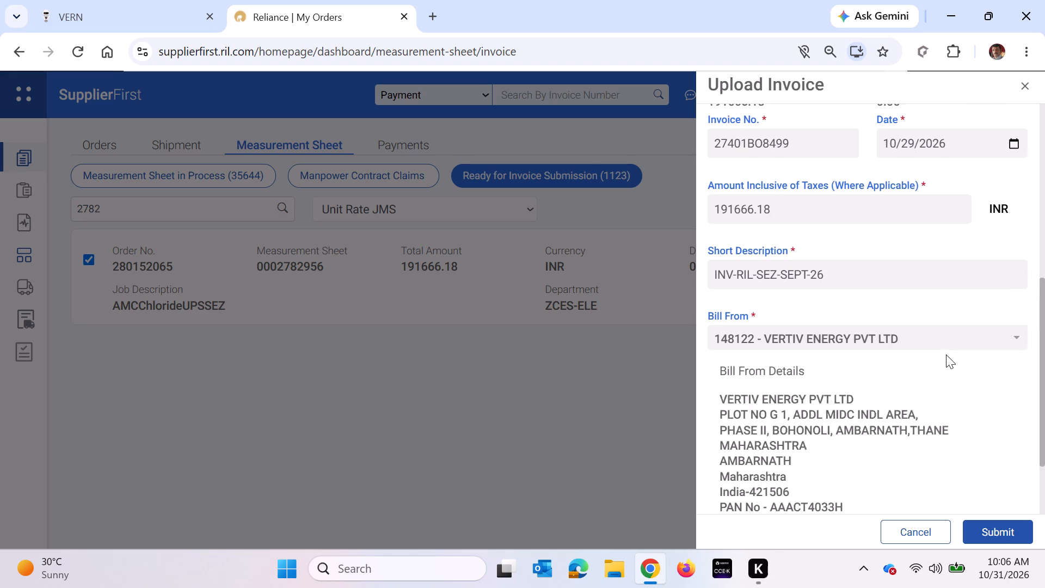
{"action": "scroll", "coordinate": [946, 354], "scroll_direction": "up", "scroll_amount": 1}
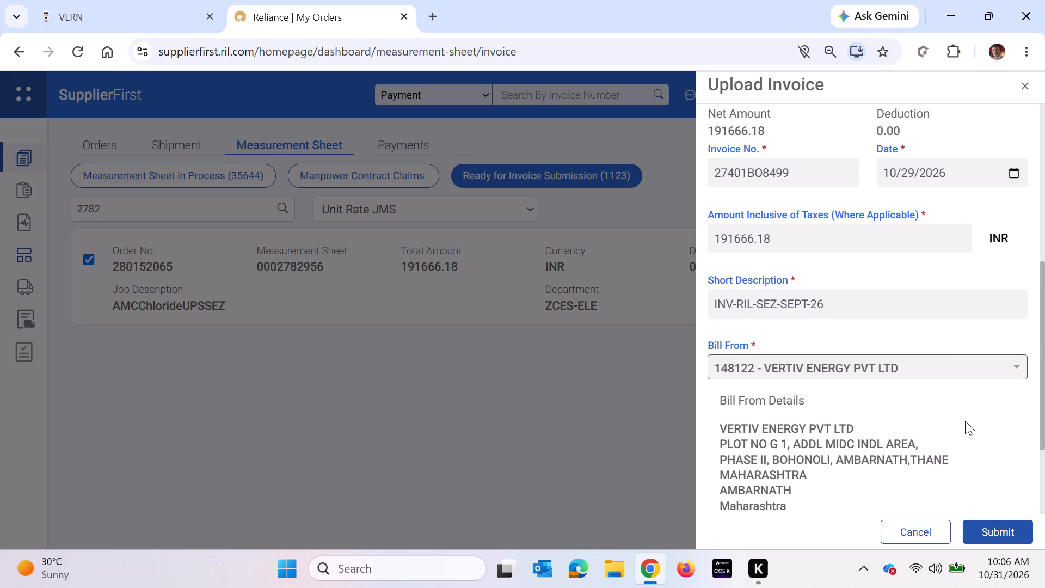
{"action": "scroll", "coordinate": [965, 421], "scroll_direction": "up", "scroll_amount": 2}
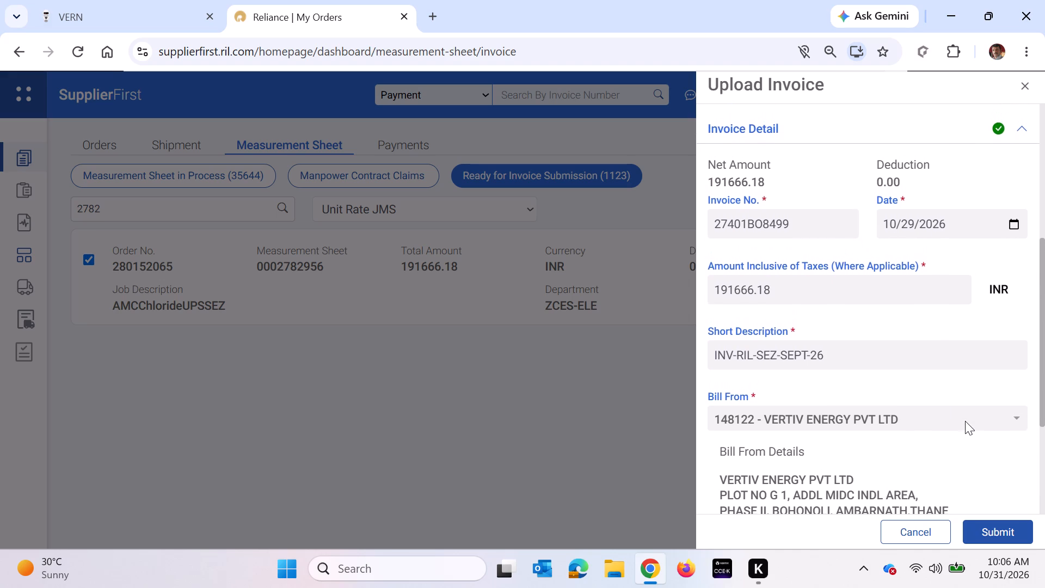
{"action": "scroll", "coordinate": [965, 421], "scroll_direction": "up", "scroll_amount": 1}
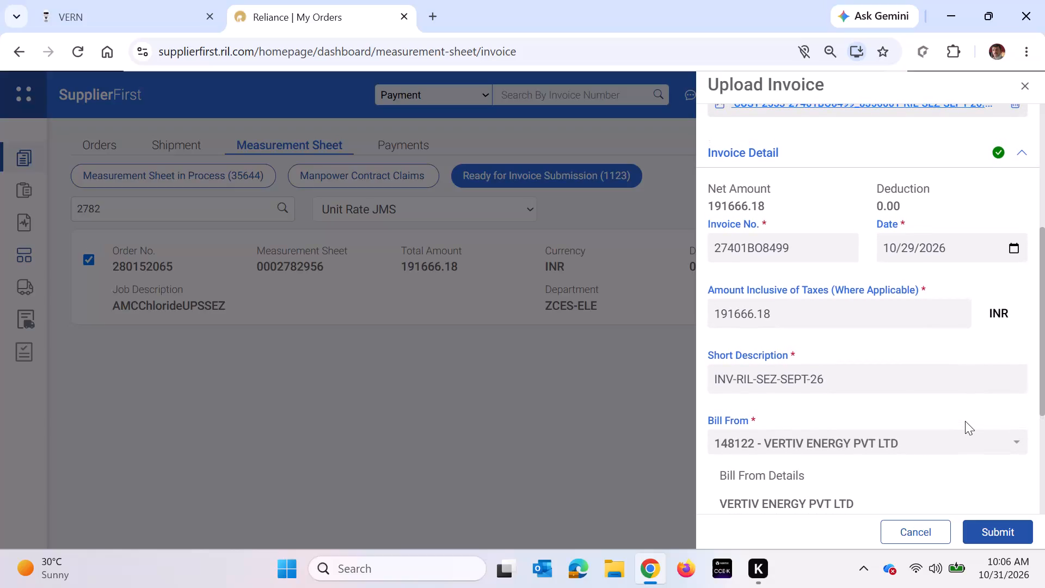
{"action": "scroll", "coordinate": [965, 421], "scroll_direction": "up", "scroll_amount": 2}
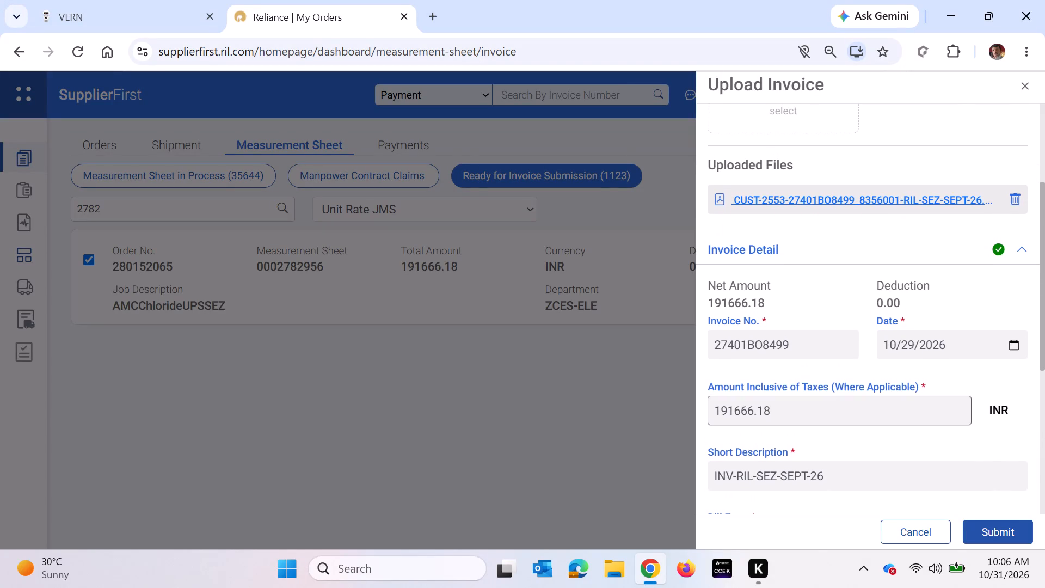
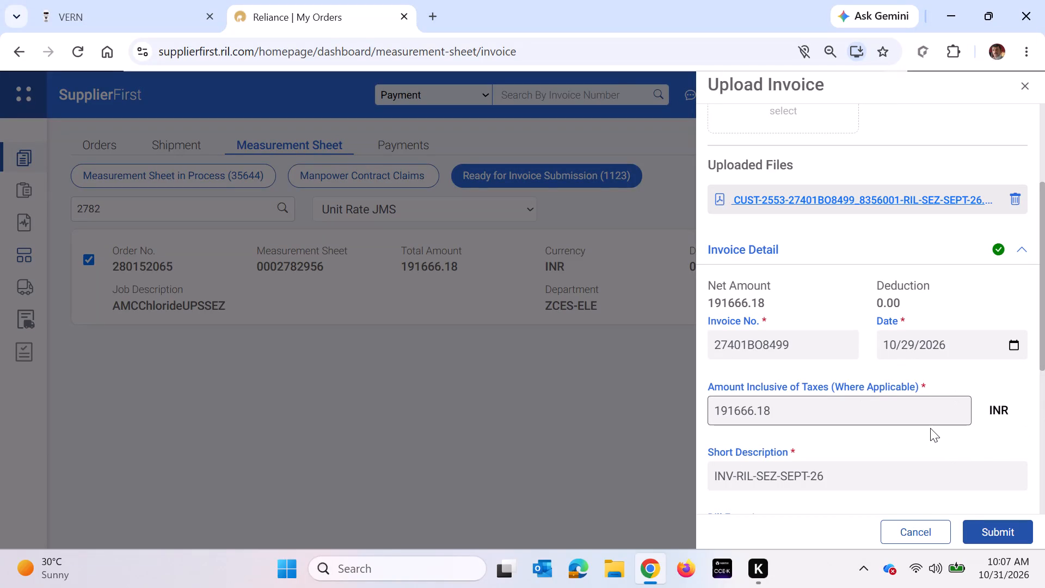
Check the whole invoice form again: attached PDF, invoice number, date, amount, short description, Bill From details and instructions acceptance.
{"action": "scroll", "coordinate": [930, 428], "scroll_direction": "down", "scroll_amount": 2}
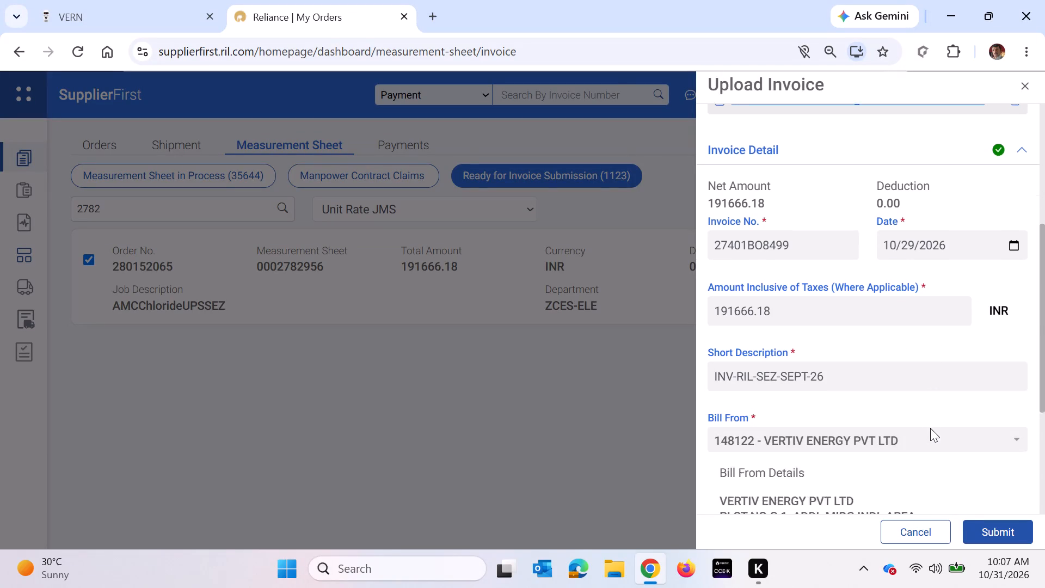
{"action": "scroll", "coordinate": [930, 428], "scroll_direction": "down", "scroll_amount": 5}
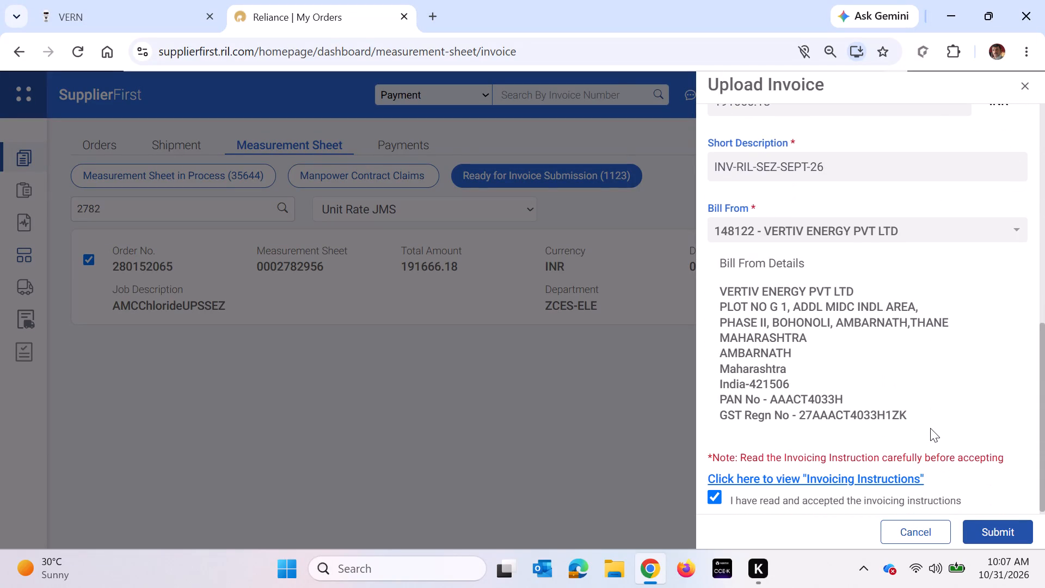
{"action": "scroll", "coordinate": [877, 307], "scroll_direction": "up", "scroll_amount": 1}
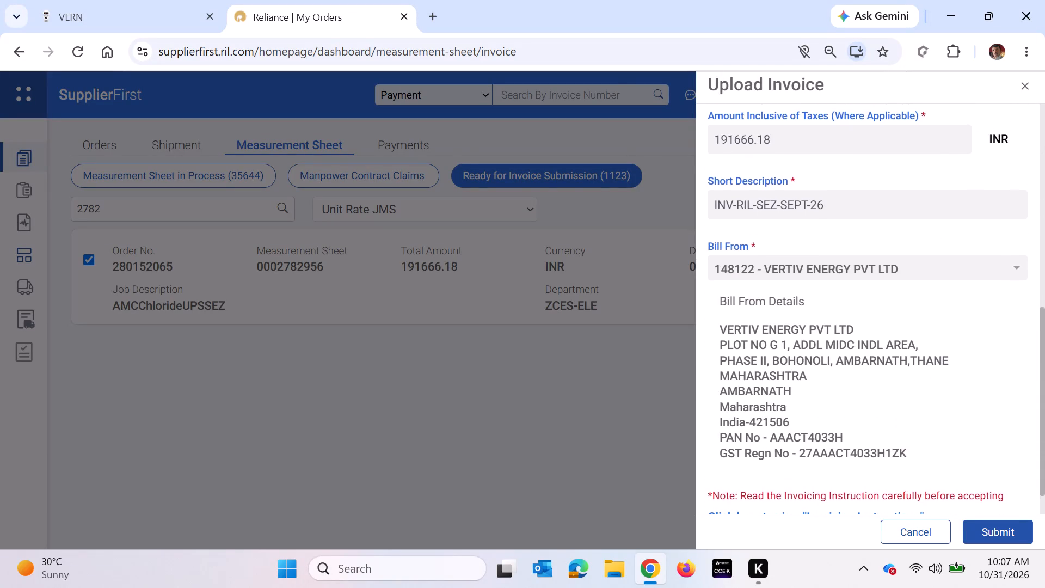
{"action": "scroll", "coordinate": [877, 307], "scroll_direction": "up", "scroll_amount": 3}
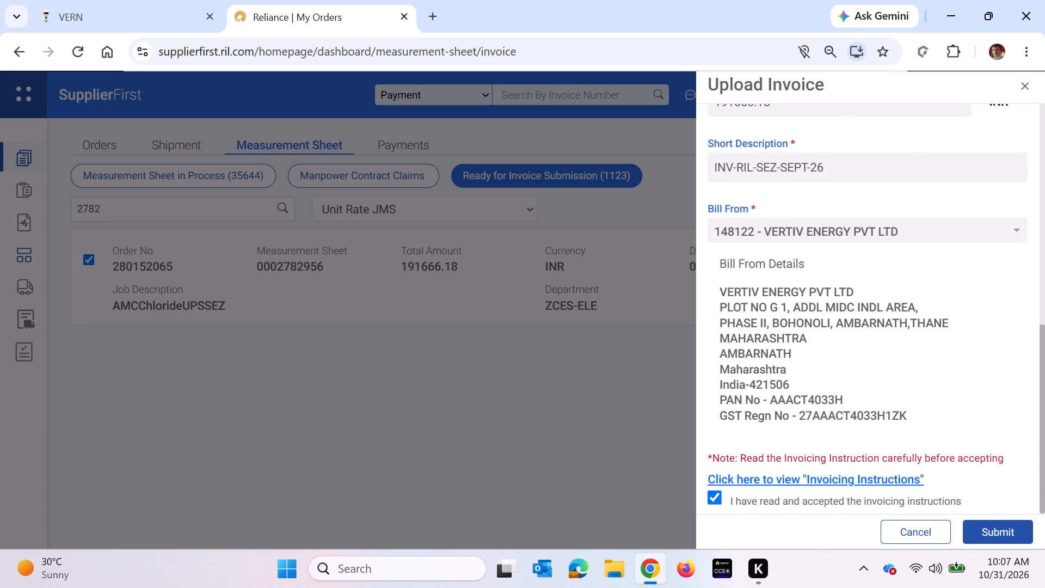
{"action": "scroll", "coordinate": [877, 307], "scroll_direction": "up", "scroll_amount": 1}
{"action": "scroll", "coordinate": [877, 307], "scroll_direction": "down", "scroll_amount": 1}
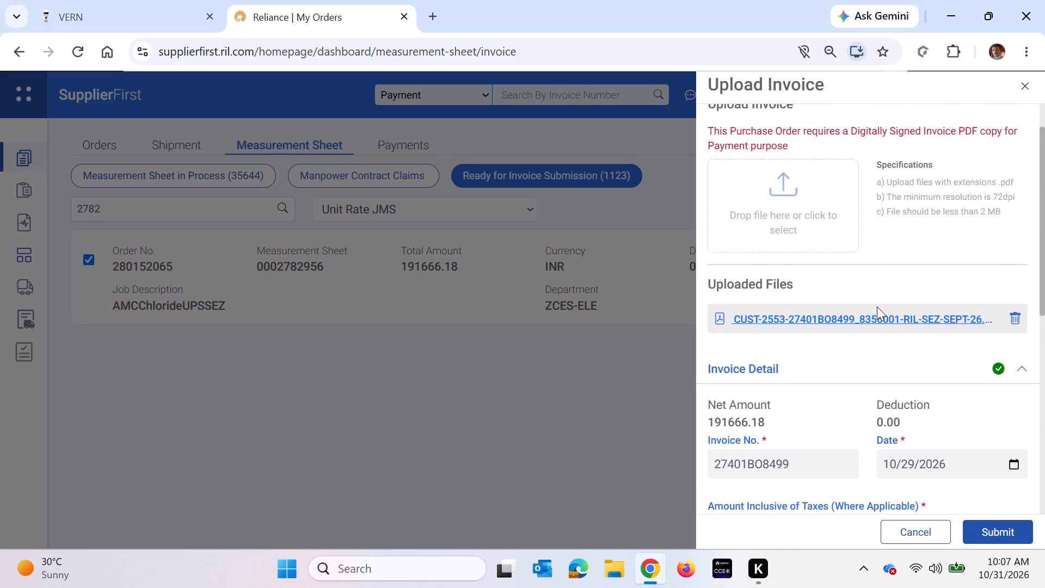
{"action": "scroll", "coordinate": [877, 307], "scroll_direction": "down", "scroll_amount": 1}
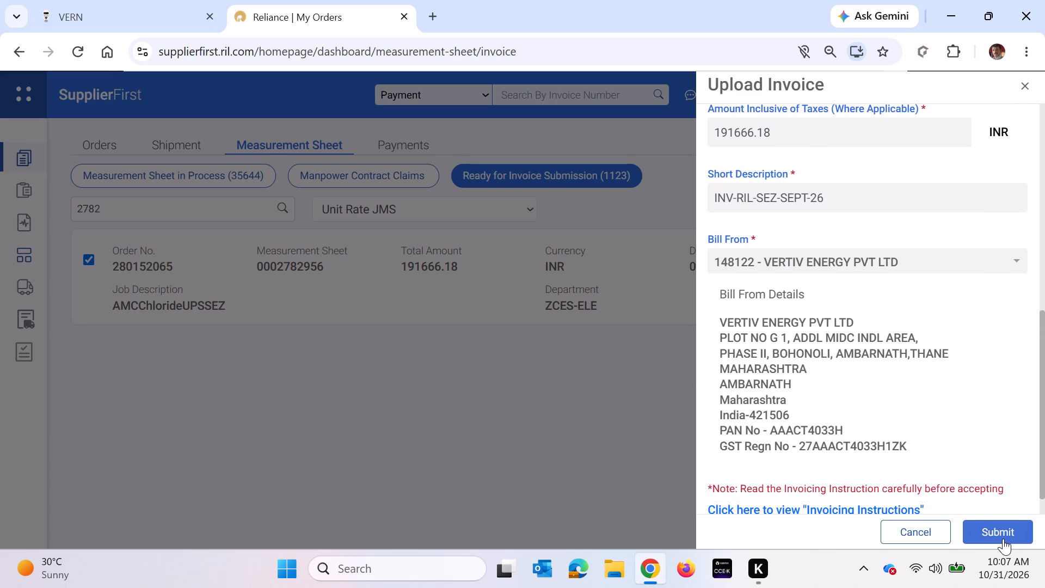
{"action": "scroll", "coordinate": [836, 331], "scroll_direction": "up", "scroll_amount": 2}
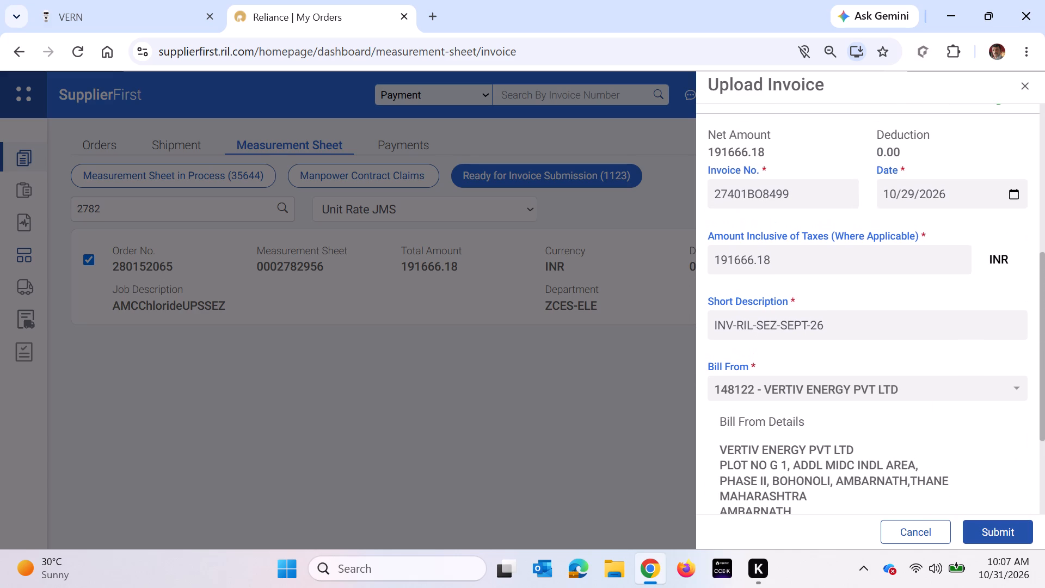
{"action": "scroll", "coordinate": [836, 331], "scroll_direction": "up", "scroll_amount": 2}
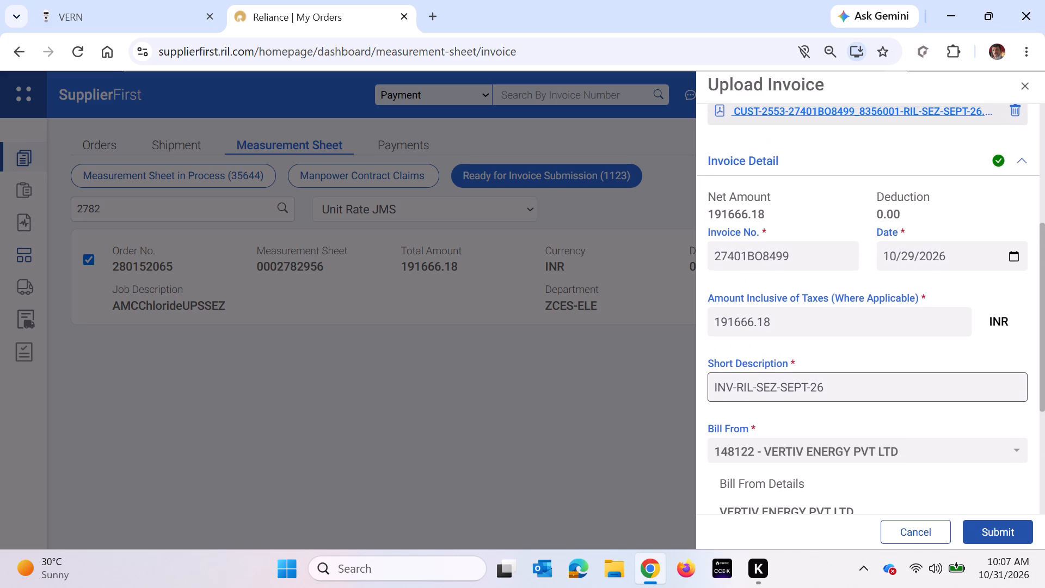
{"action": "scroll", "coordinate": [836, 331], "scroll_direction": "up", "scroll_amount": 1}
{"action": "scroll", "coordinate": [836, 331], "scroll_direction": "down", "scroll_amount": 1}
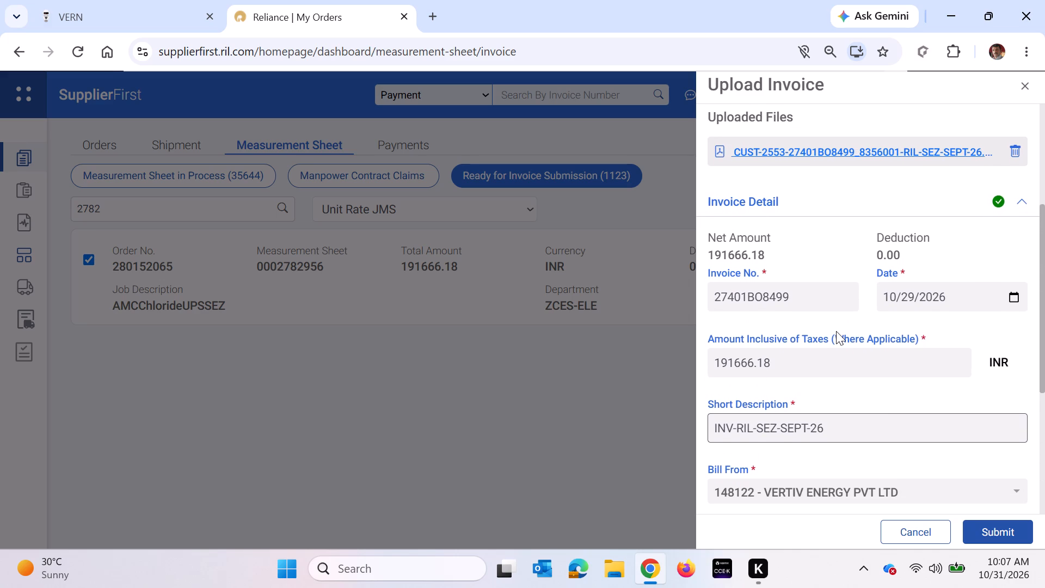
{"action": "scroll", "coordinate": [836, 331], "scroll_direction": "down", "scroll_amount": 3}
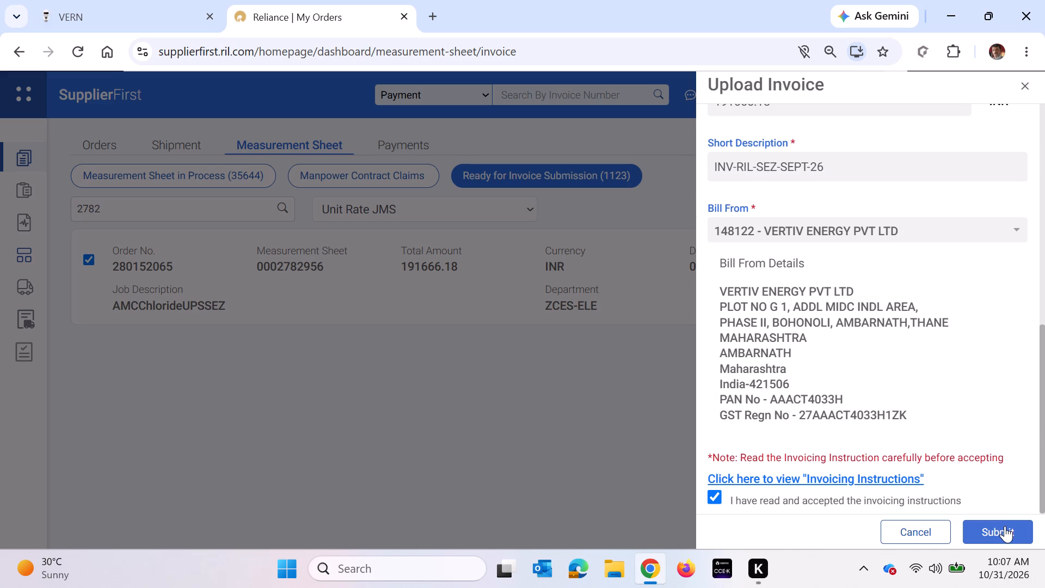
{"action": "left_click", "coordinate": [1005, 526]}
{"action": "left_click", "coordinate": [564, 336]}
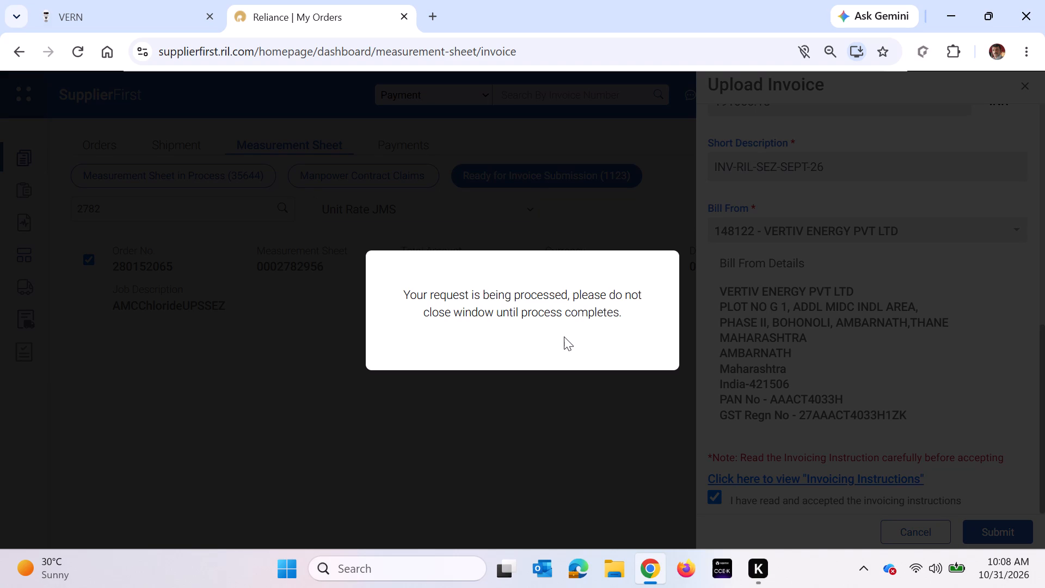
{"action": "left_click", "coordinate": [532, 353]}
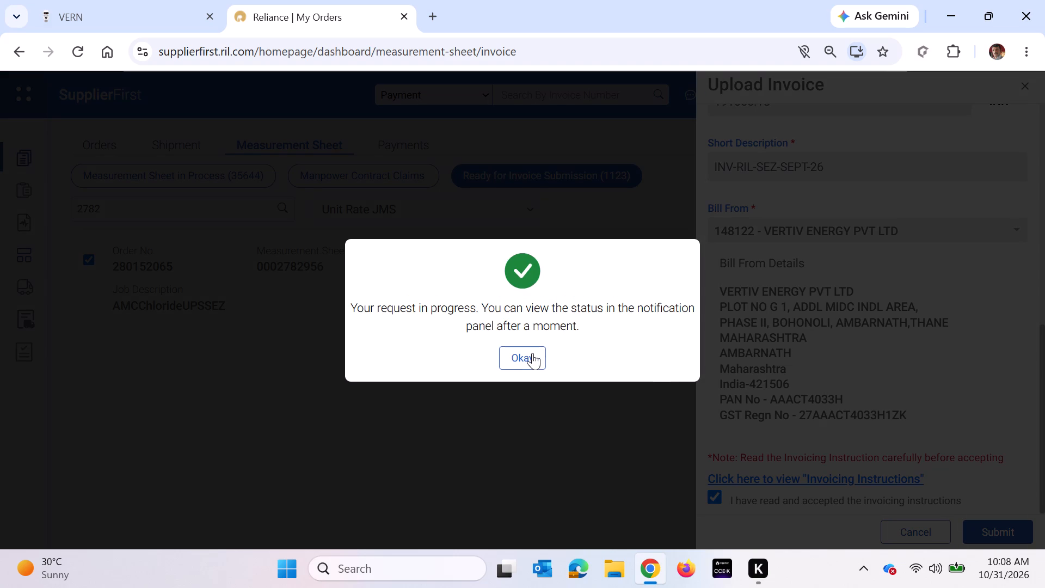
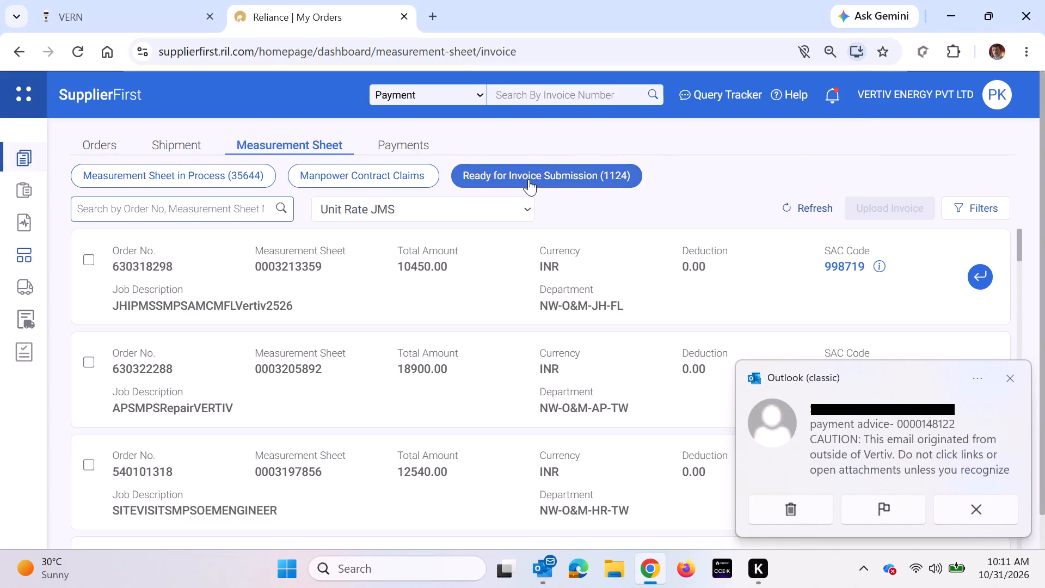
Search the Unit Rate JMS measurement sheets ready for invoice submission for 2781.
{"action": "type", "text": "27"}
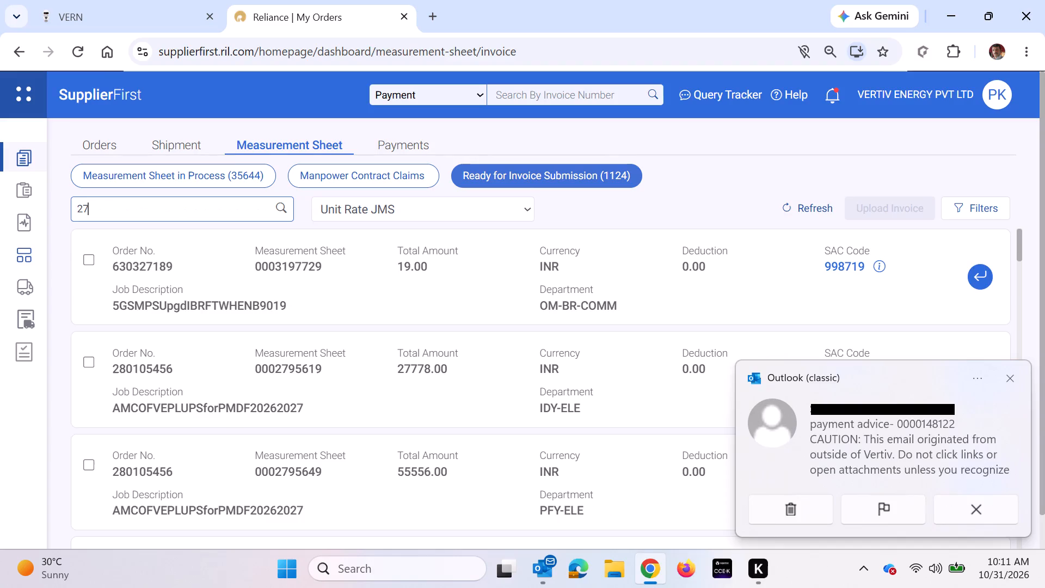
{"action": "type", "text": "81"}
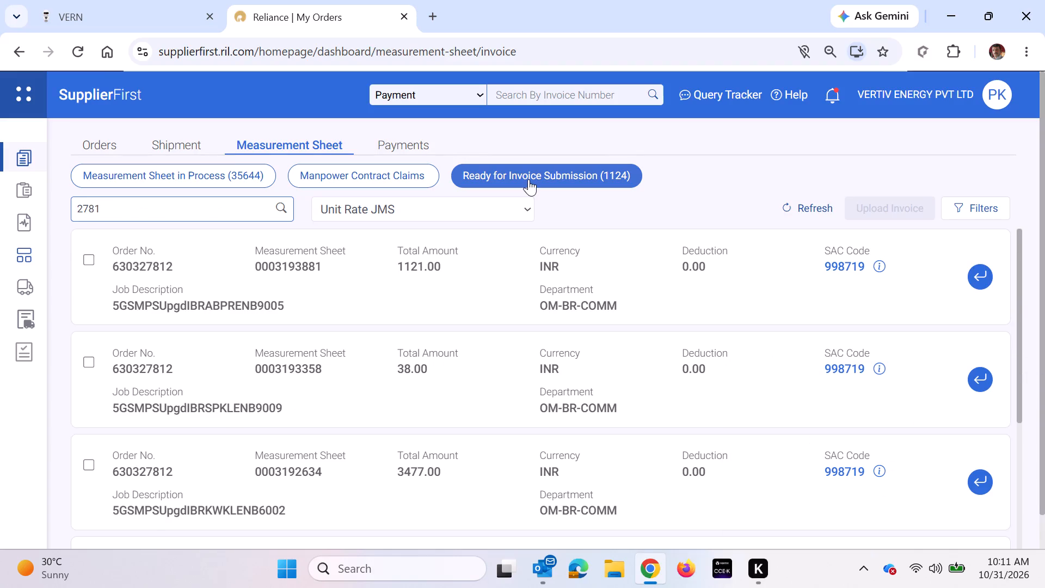
Find measurement sheet 2781924 among those ready for invoice submission, select it and start its invoice upload.
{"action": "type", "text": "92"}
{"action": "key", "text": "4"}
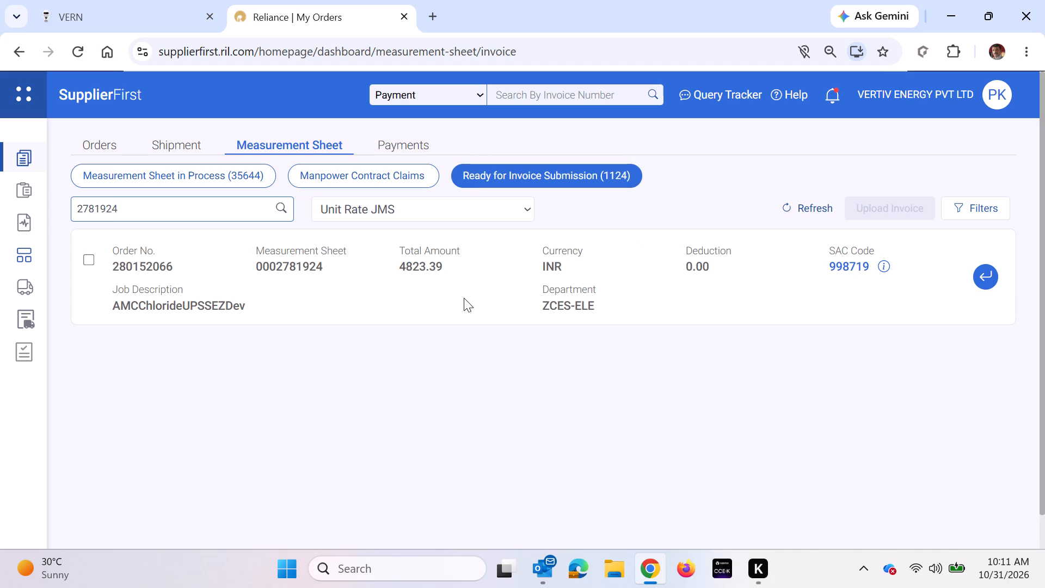
{"action": "left_click", "coordinate": [90, 264]}
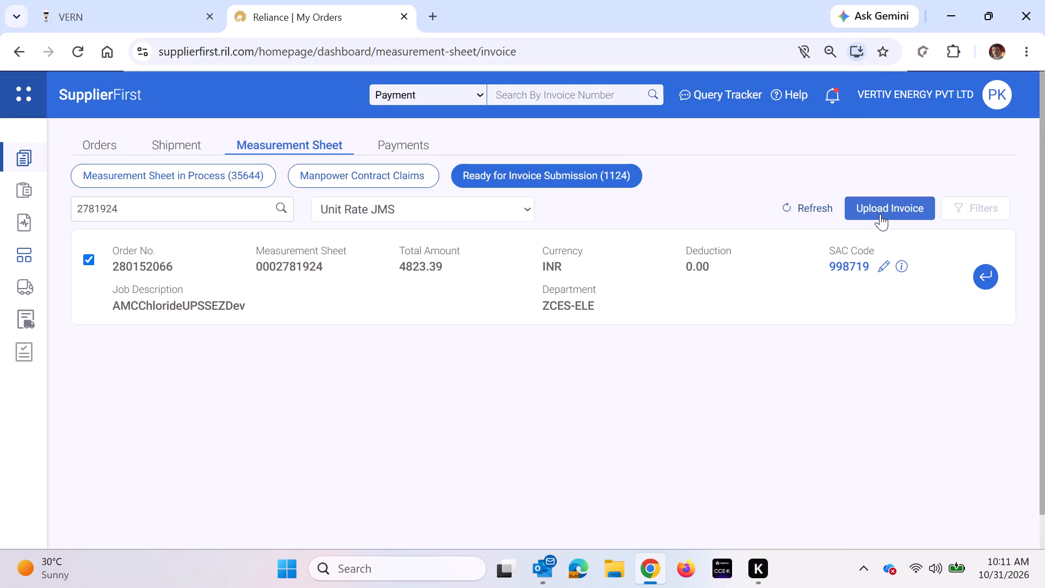
{"action": "left_click", "coordinate": [880, 214]}
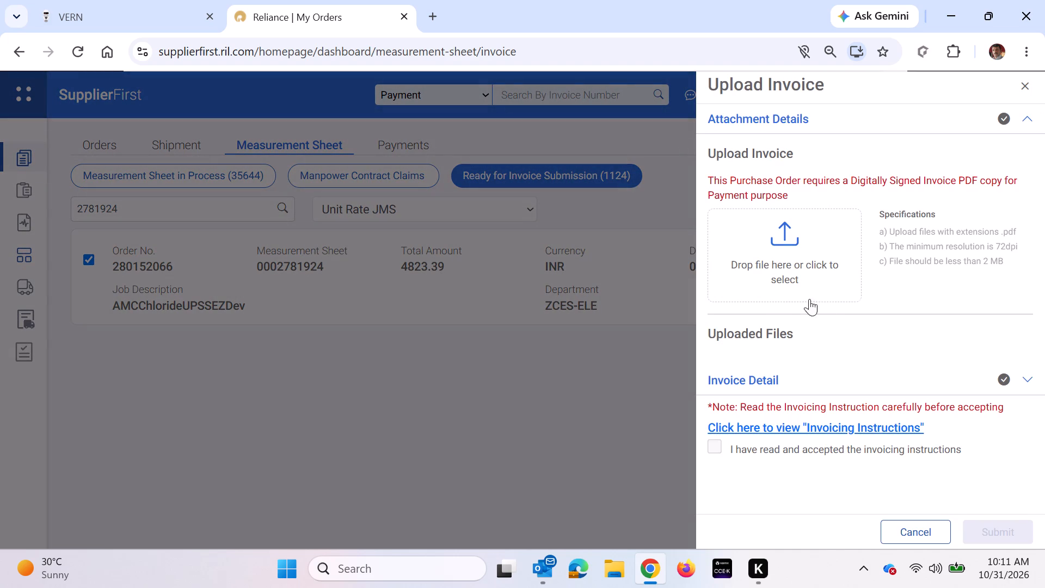
{"action": "left_click", "coordinate": [761, 232]}
{"action": "left_click", "coordinate": [761, 232]}
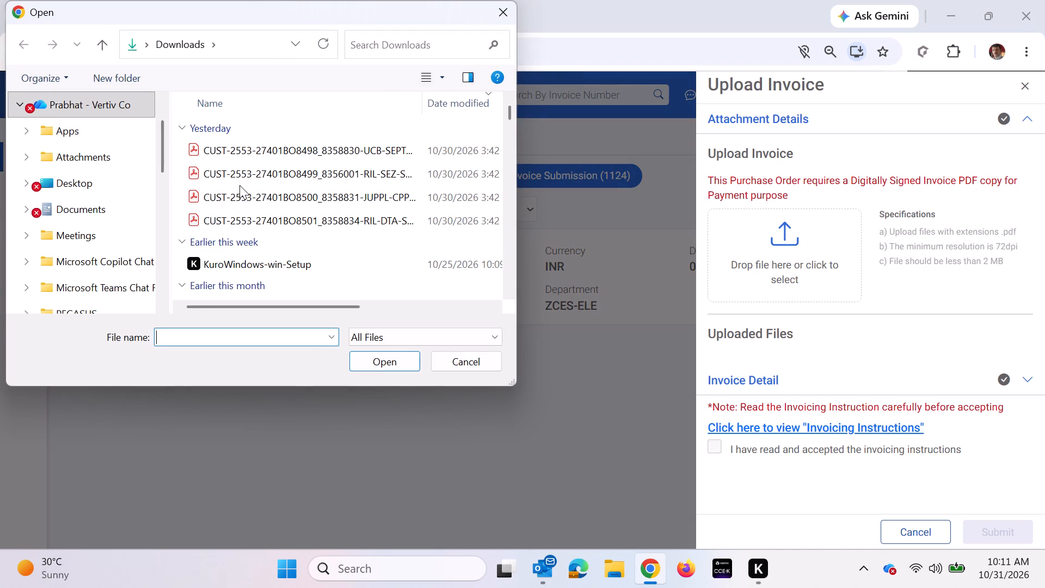
{"action": "left_click", "coordinate": [330, 152]}
{"action": "left_click", "coordinate": [388, 367]}
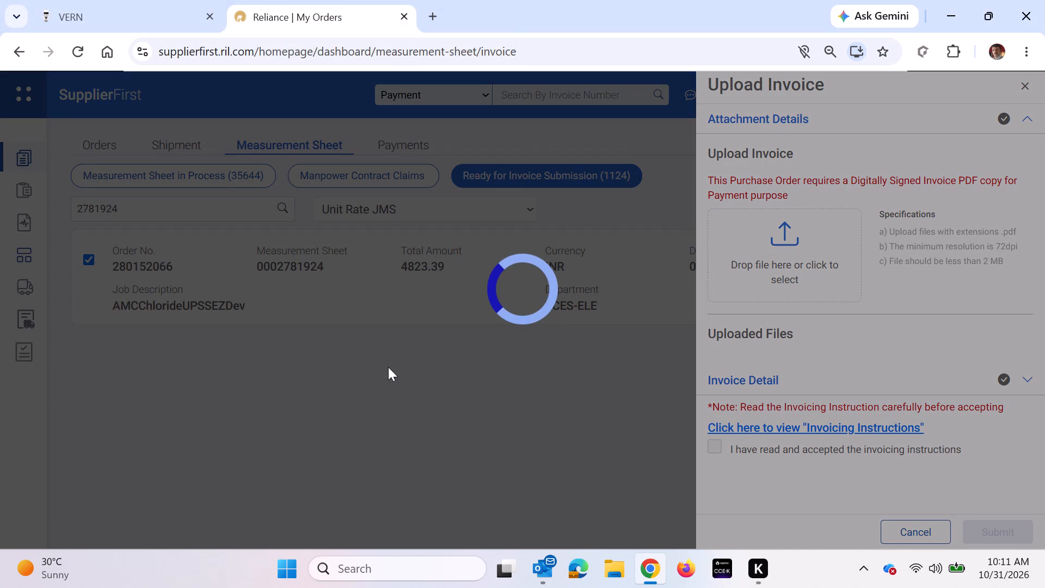
In the invoice details, enter invoice number 27401BO8498 and set the date to 10/29/2026.
{"action": "left_click", "coordinate": [1027, 416]}
{"action": "scroll", "coordinate": [870, 360], "scroll_direction": "down", "scroll_amount": 3}
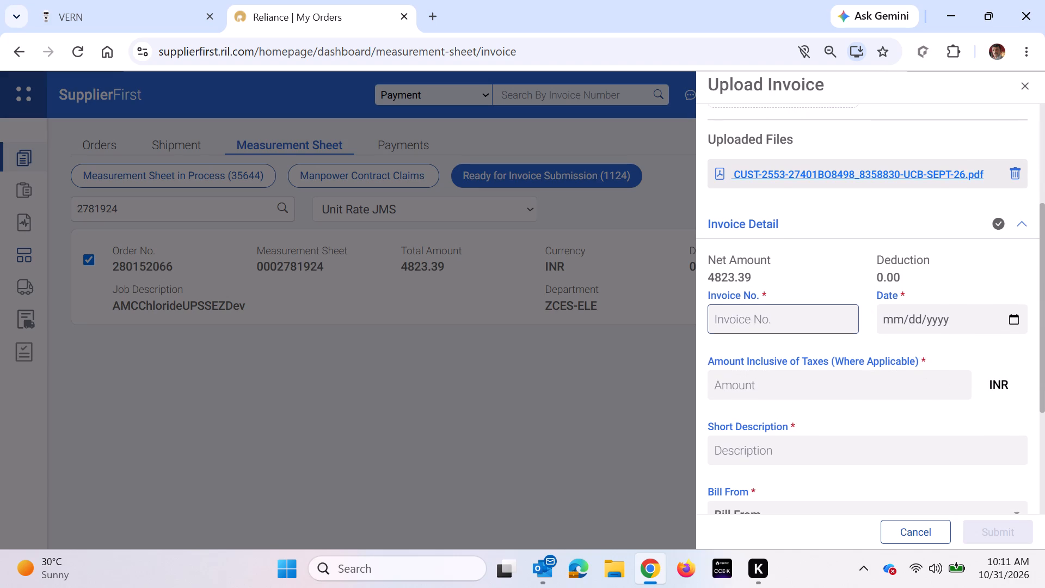
{"action": "left_click", "coordinate": [767, 327]}
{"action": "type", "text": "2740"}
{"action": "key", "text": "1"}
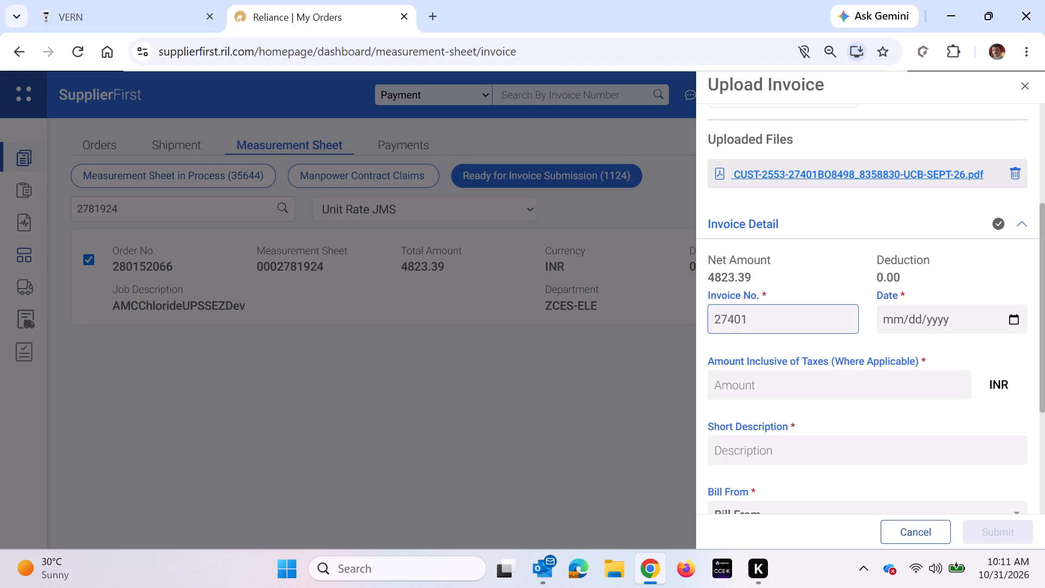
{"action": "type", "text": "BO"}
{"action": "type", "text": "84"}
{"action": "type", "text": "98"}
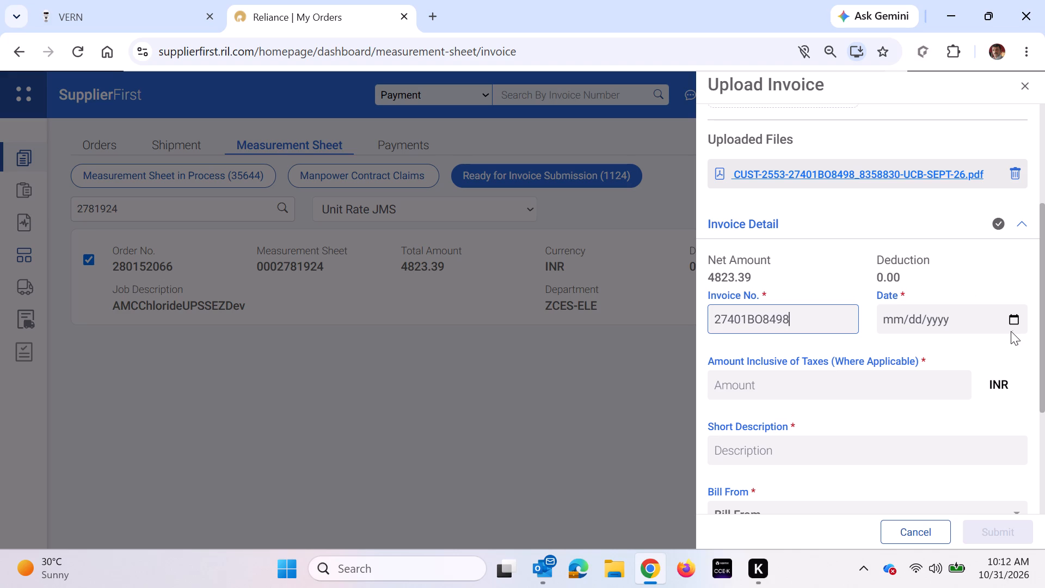
{"action": "left_click", "coordinate": [1012, 322]}
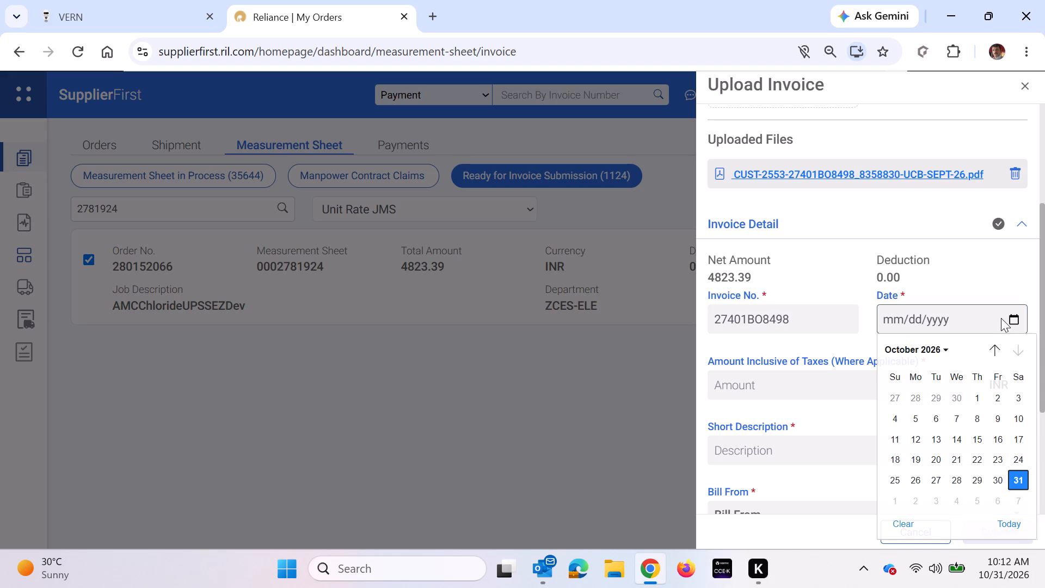
{"action": "left_click", "coordinate": [975, 482]}
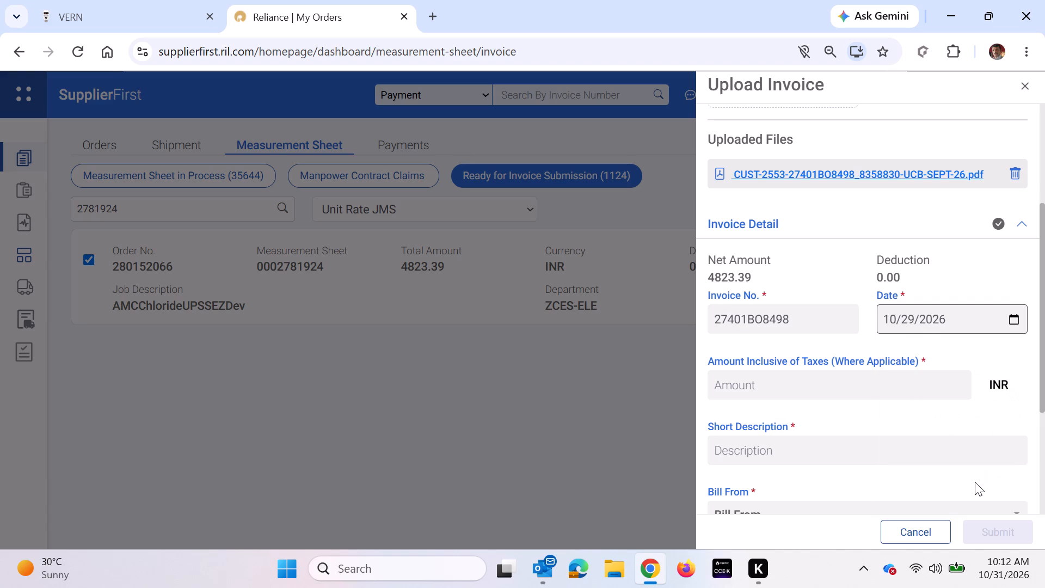
Enter the tax-inclusive amount 4823.39 and the short description INV-RIL-UCB-SEPT-26.
{"action": "left_click", "coordinate": [806, 387]}
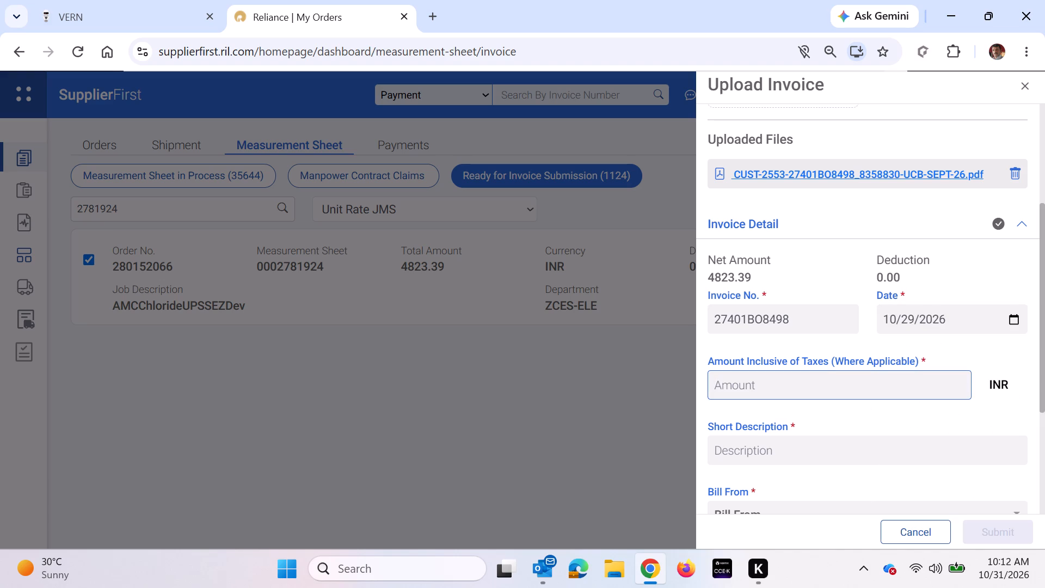
{"action": "type", "text": "48"}
{"action": "type", "text": "23"}
{"action": "type", "text": ".39"}
{"action": "left_click", "coordinate": [879, 409]}
{"action": "left_click", "coordinate": [825, 438]}
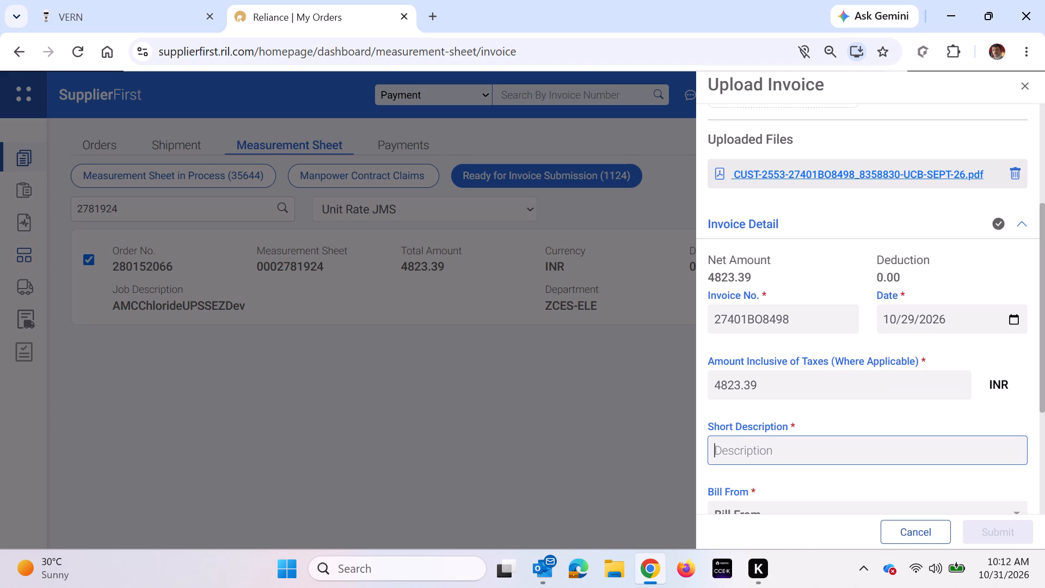
{"action": "type", "text": "INV"}
{"action": "type", "text": "-RIL"}
{"action": "type", "text": "-UCB"}
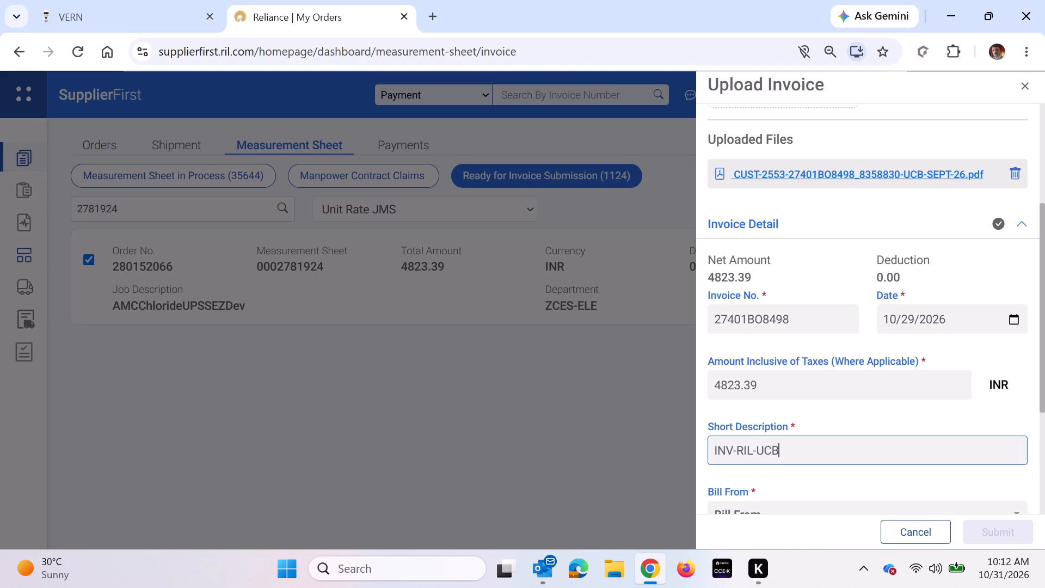
{"action": "type", "text": "-SEPT"}
{"action": "type", "text": "-26"}
Set Bill From to 148122 - VERTIV ENERGY PVT LTD.
{"action": "scroll", "coordinate": [908, 481], "scroll_direction": "down", "scroll_amount": 2}
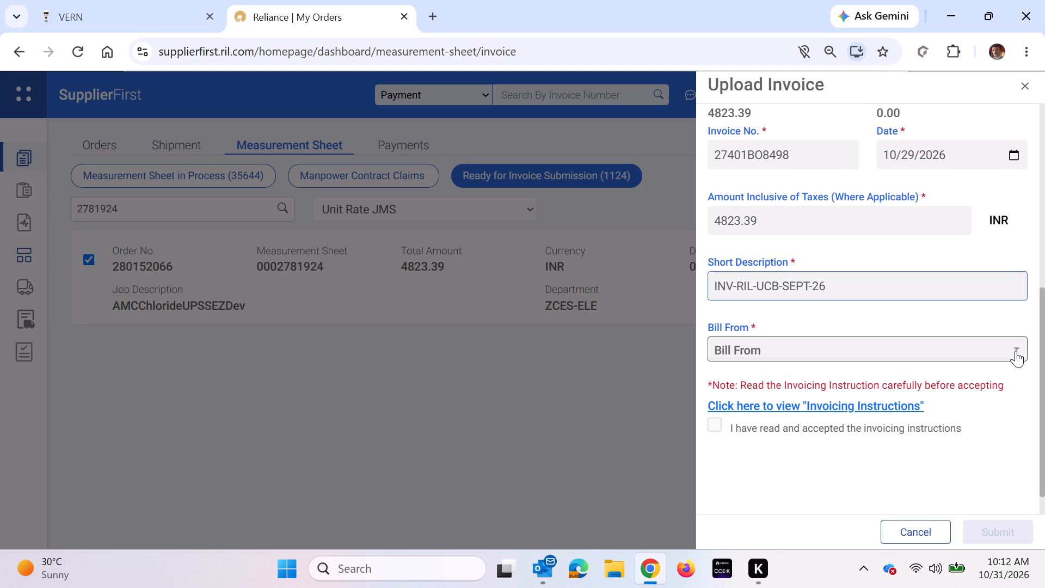
{"action": "left_click", "coordinate": [1016, 351]}
{"action": "left_click", "coordinate": [722, 409]}
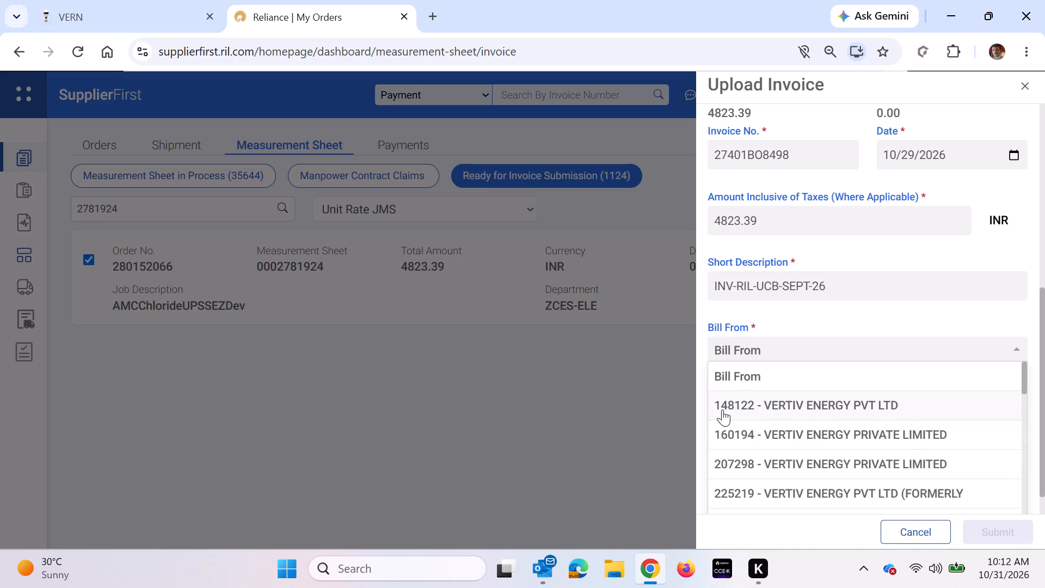
View the invoicing instructions, close them and mark them as read and accepted.
{"action": "scroll", "coordinate": [868, 413], "scroll_direction": "down", "scroll_amount": 2}
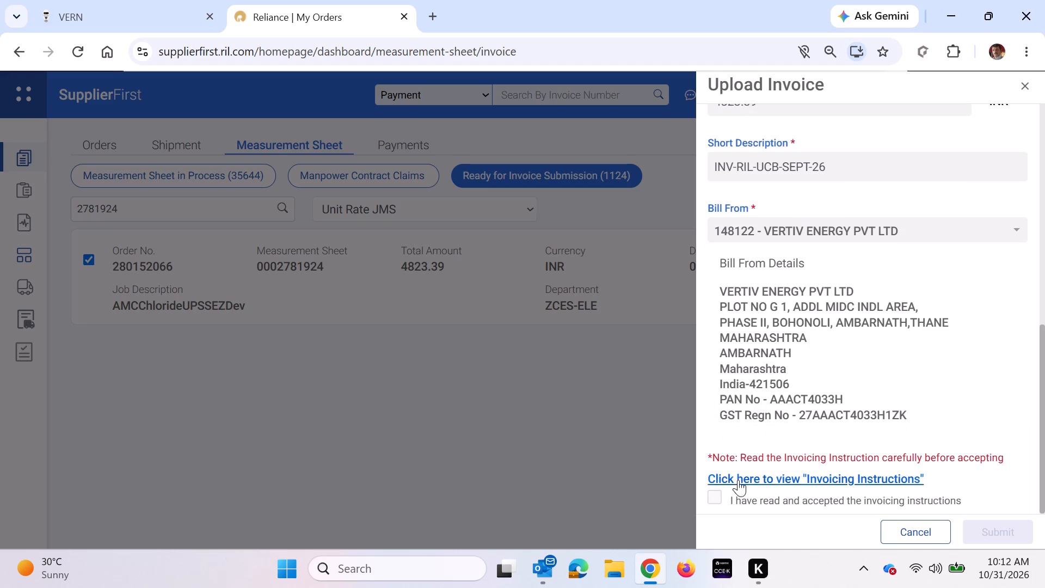
{"action": "left_click", "coordinate": [716, 483]}
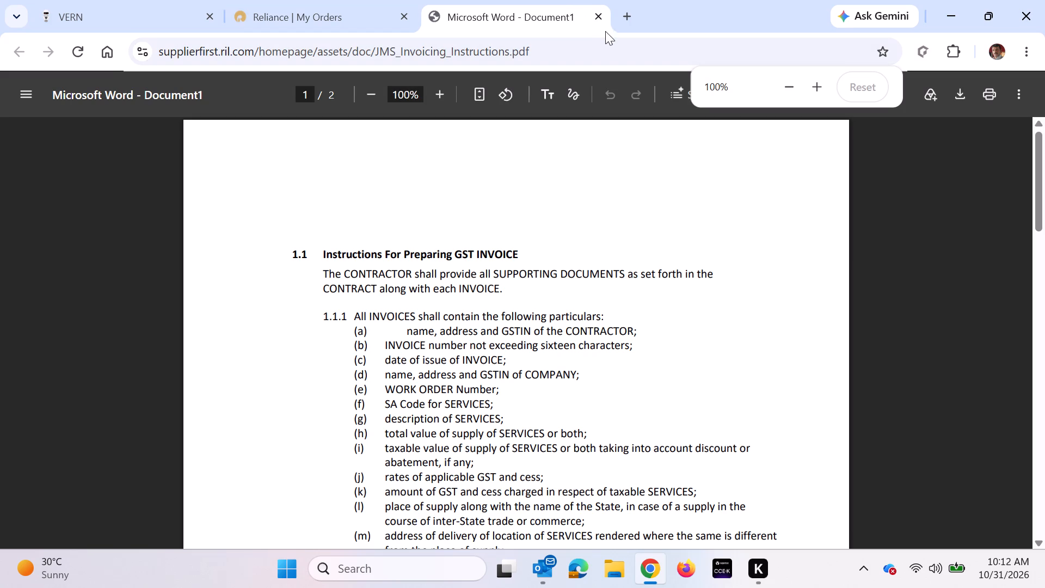
{"action": "left_click", "coordinate": [600, 18]}
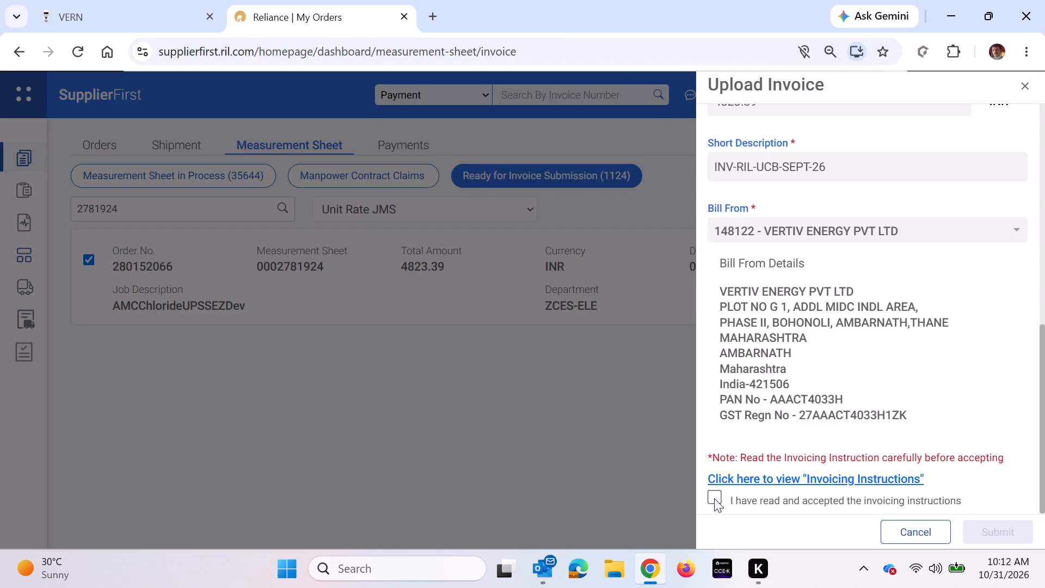
{"action": "left_click", "coordinate": [714, 498]}
Review the completed invoice form: attached PDF, invoice number, date, amount, short description, Bill From details and instructions acceptance.
{"action": "scroll", "coordinate": [883, 374], "scroll_direction": "up", "scroll_amount": 4}
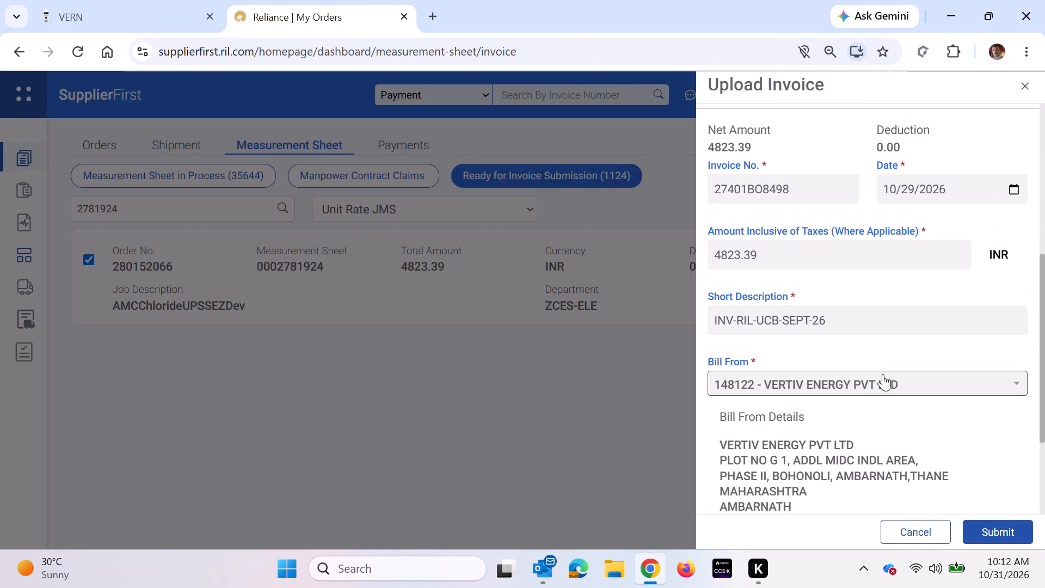
{"action": "scroll", "coordinate": [883, 374], "scroll_direction": "up", "scroll_amount": 1}
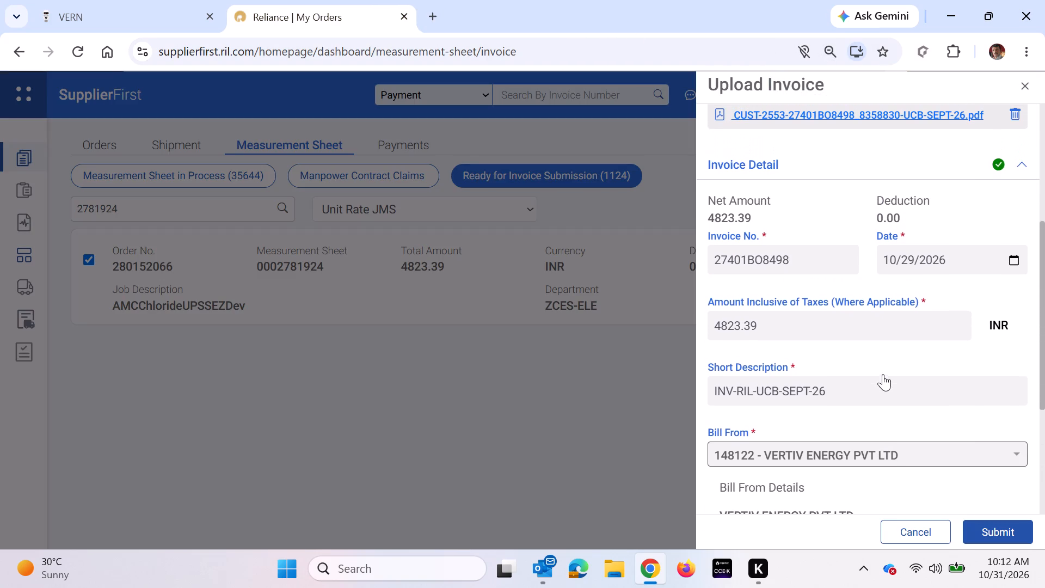
{"action": "scroll", "coordinate": [883, 374], "scroll_direction": "up", "scroll_amount": 1}
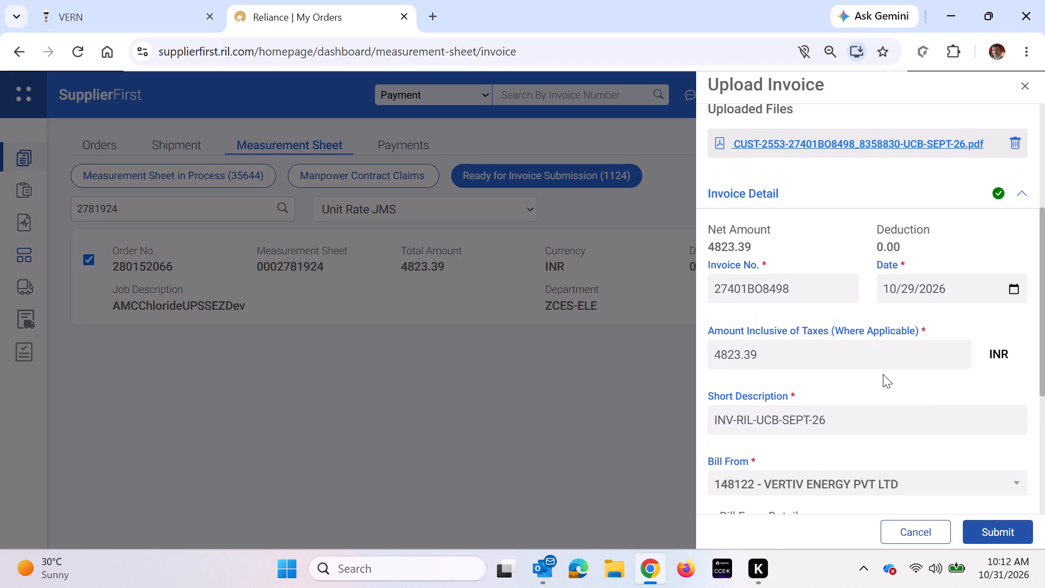
{"action": "scroll", "coordinate": [883, 374], "scroll_direction": "up", "scroll_amount": 1}
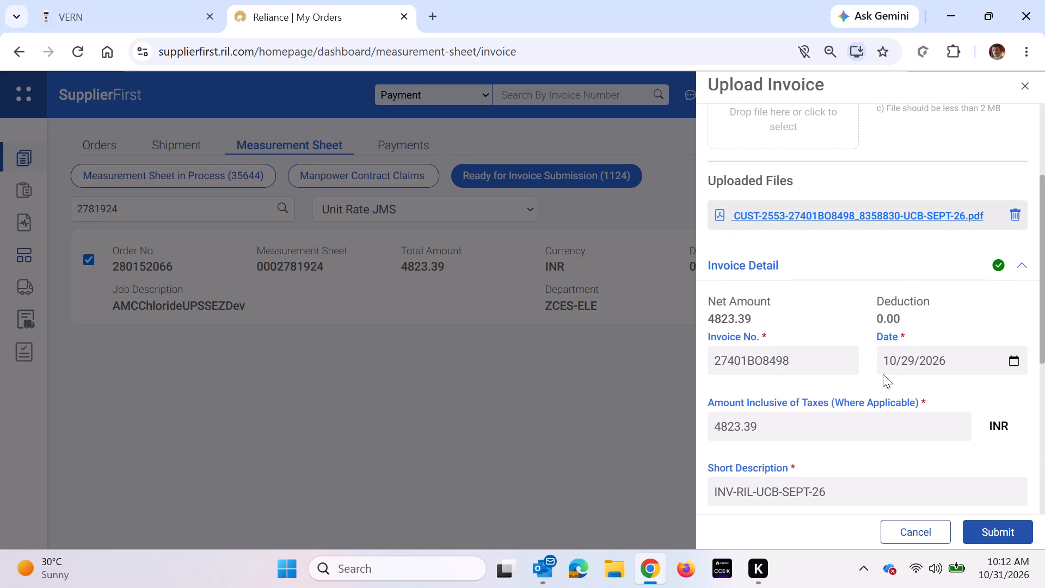
{"action": "scroll", "coordinate": [883, 374], "scroll_direction": "up", "scroll_amount": 1}
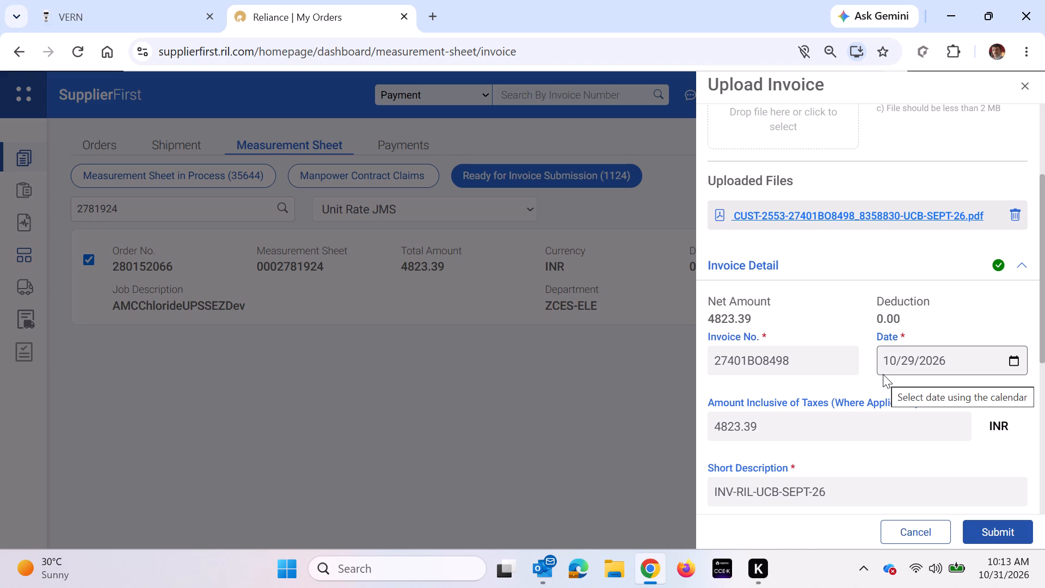
{"action": "scroll", "coordinate": [883, 374], "scroll_direction": "right", "scroll_amount": 1}
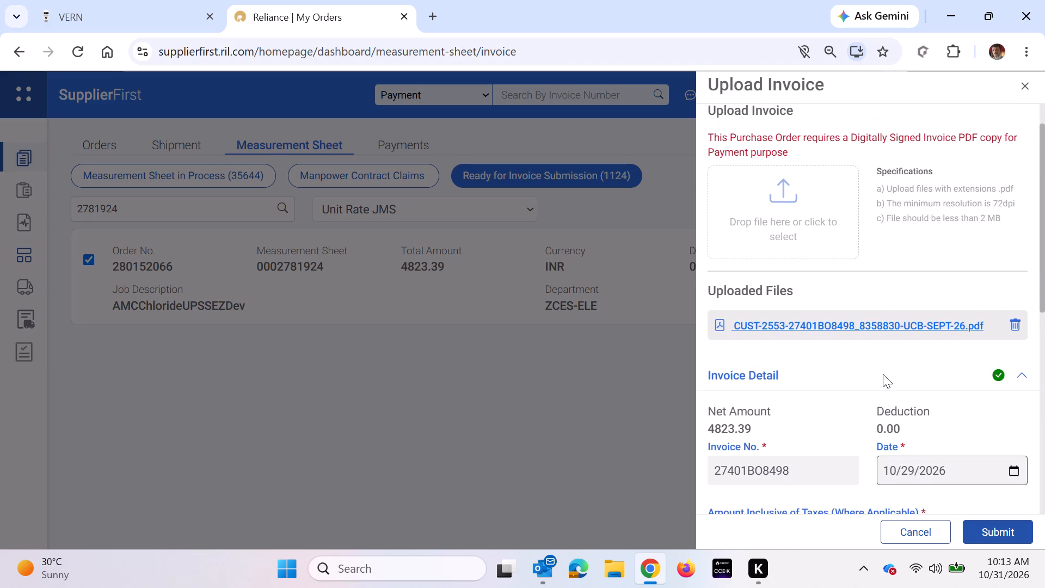
{"action": "scroll", "coordinate": [883, 374], "scroll_direction": "right", "scroll_amount": 1}
{"action": "scroll", "coordinate": [883, 374], "scroll_direction": "down", "scroll_amount": 2}
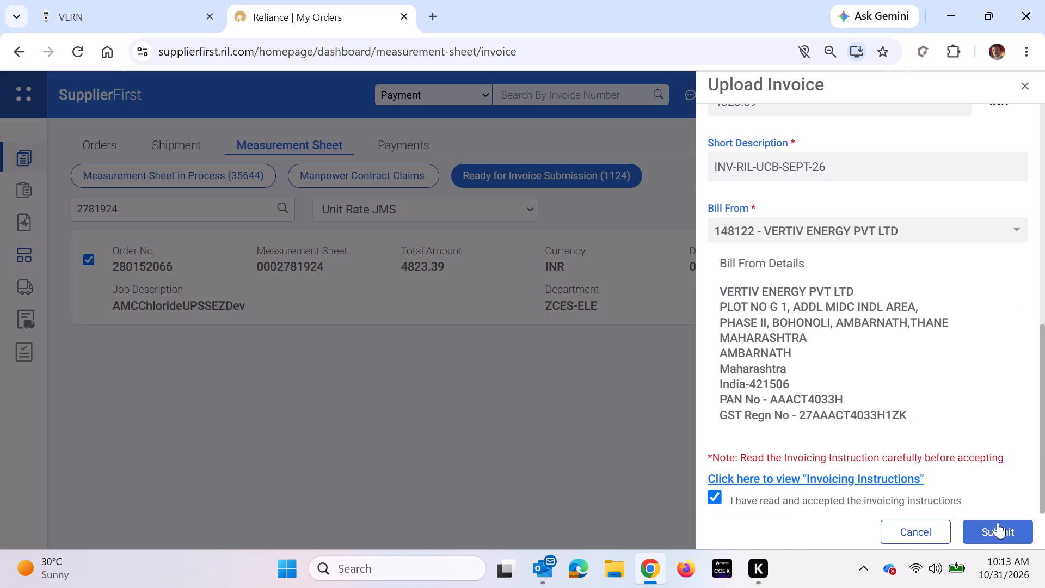
{"action": "left_click", "coordinate": [995, 531]}
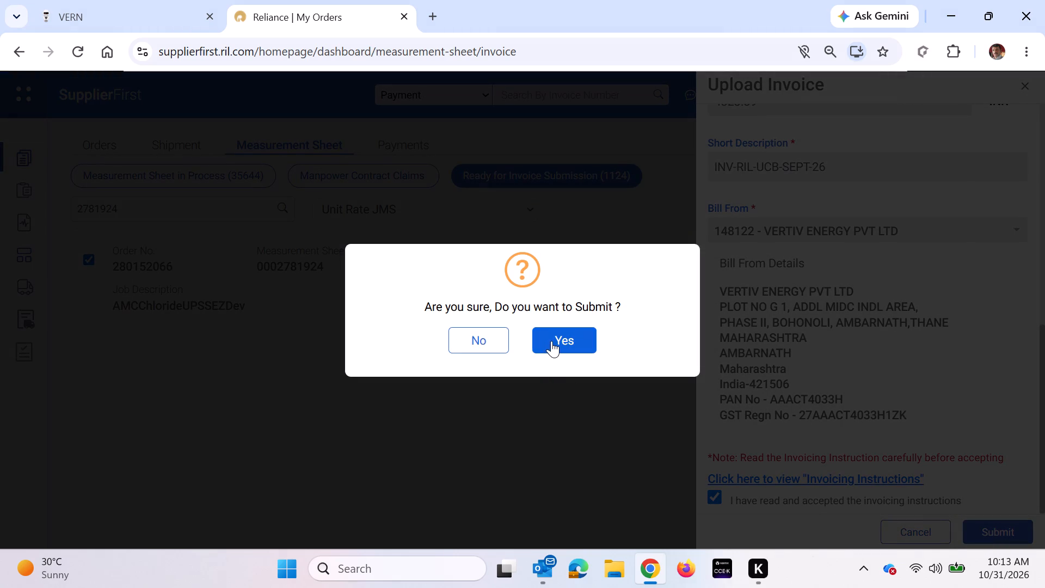
{"action": "left_click", "coordinate": [551, 341]}
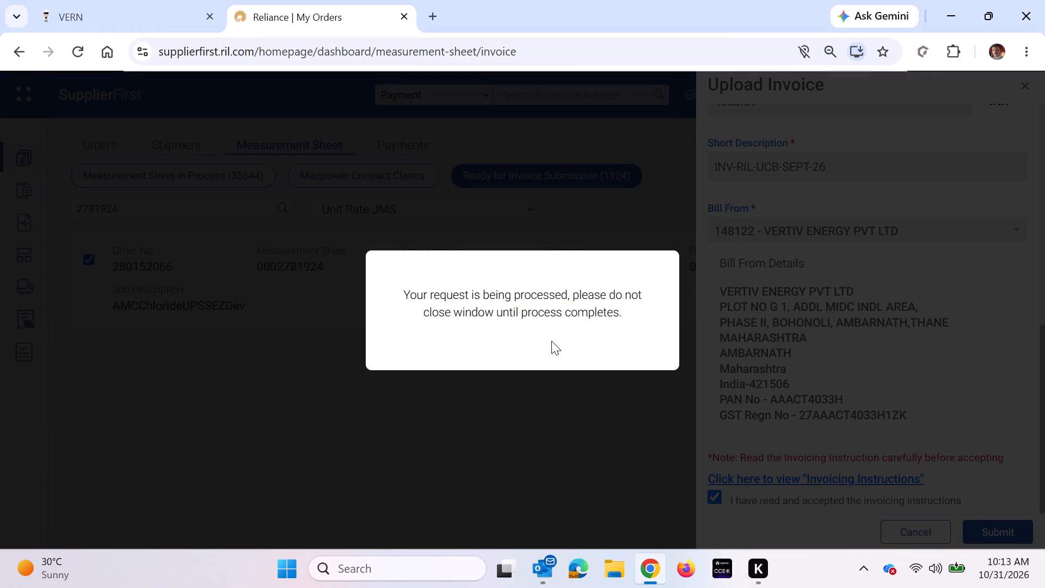
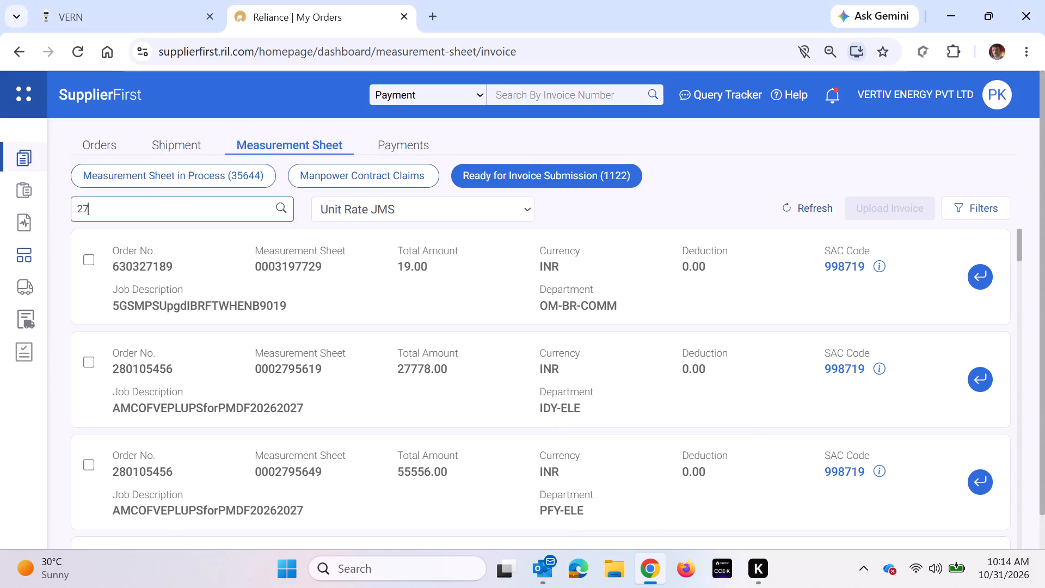
Search the measurement sheets ready for invoice submission for sheet number 2781973.
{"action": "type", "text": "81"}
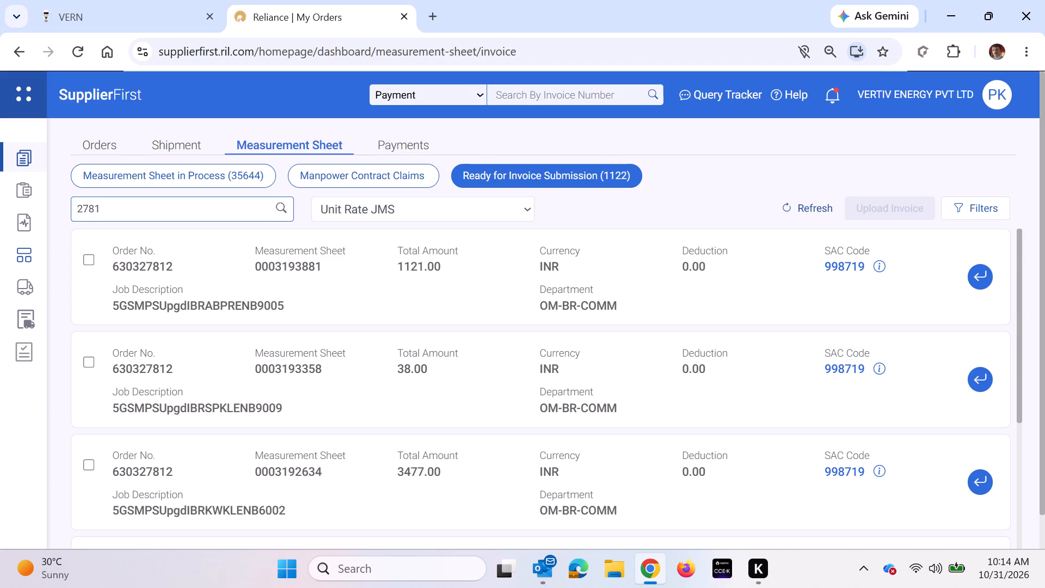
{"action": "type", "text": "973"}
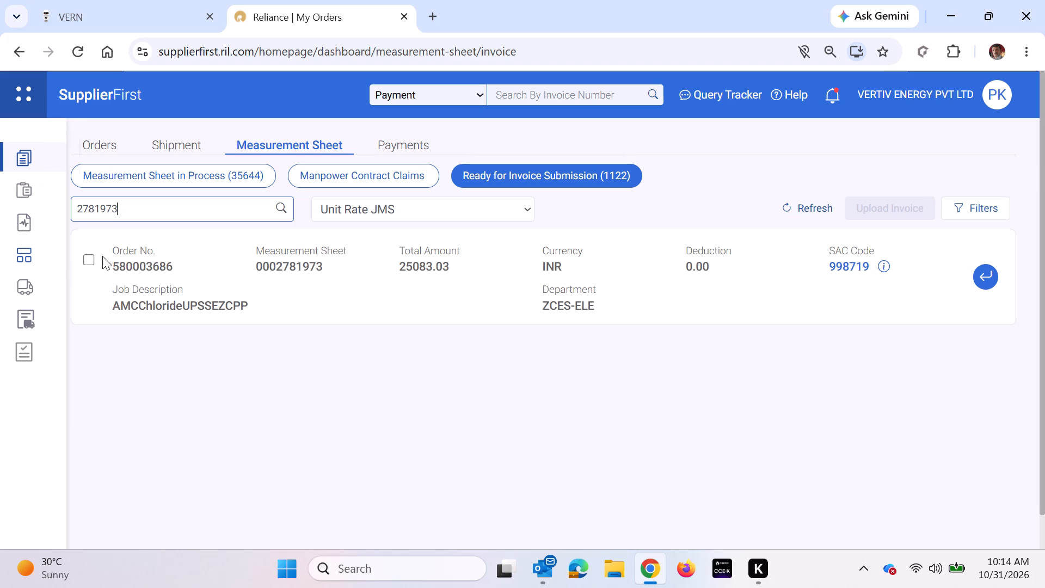
{"action": "left_click", "coordinate": [84, 255]}
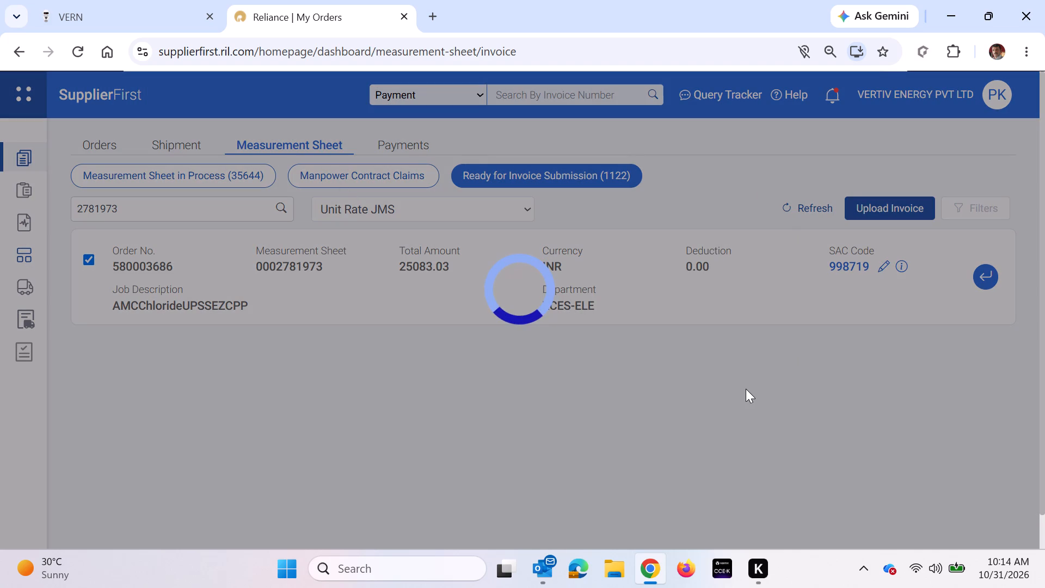
{"action": "left_click", "coordinate": [883, 212]}
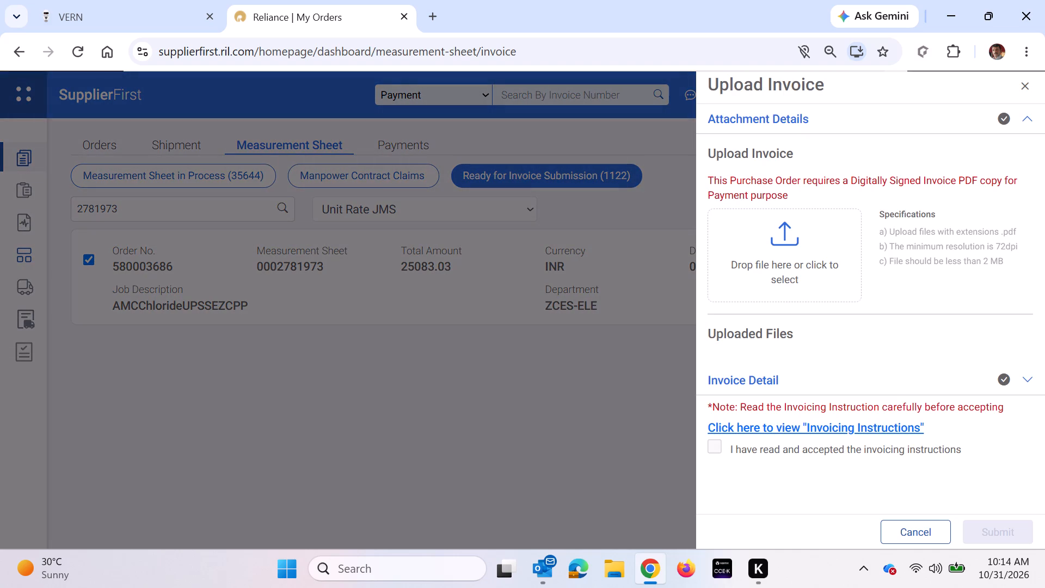
{"action": "left_click", "coordinate": [759, 263]}
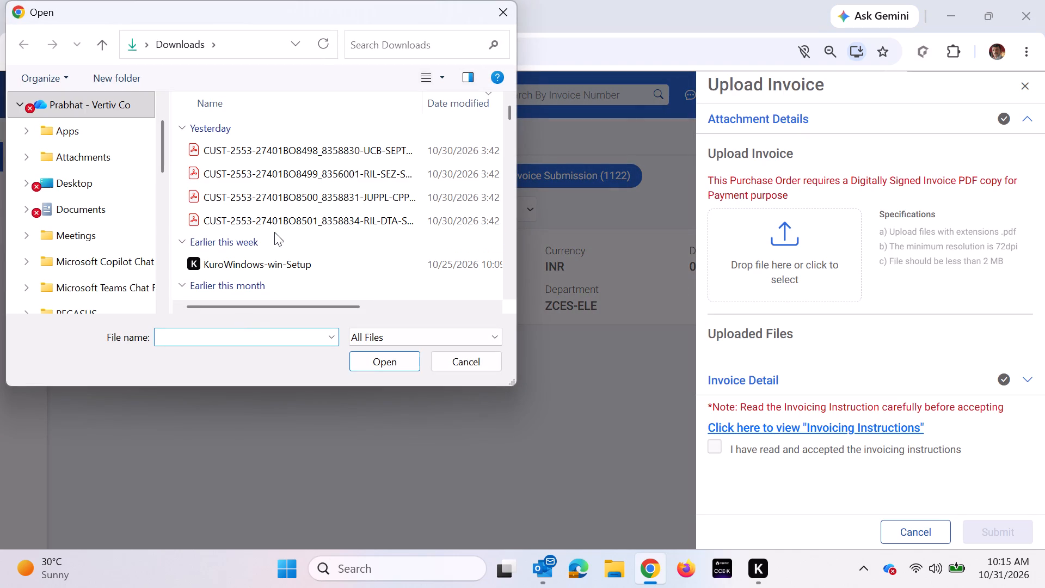
{"action": "left_click", "coordinate": [294, 201]}
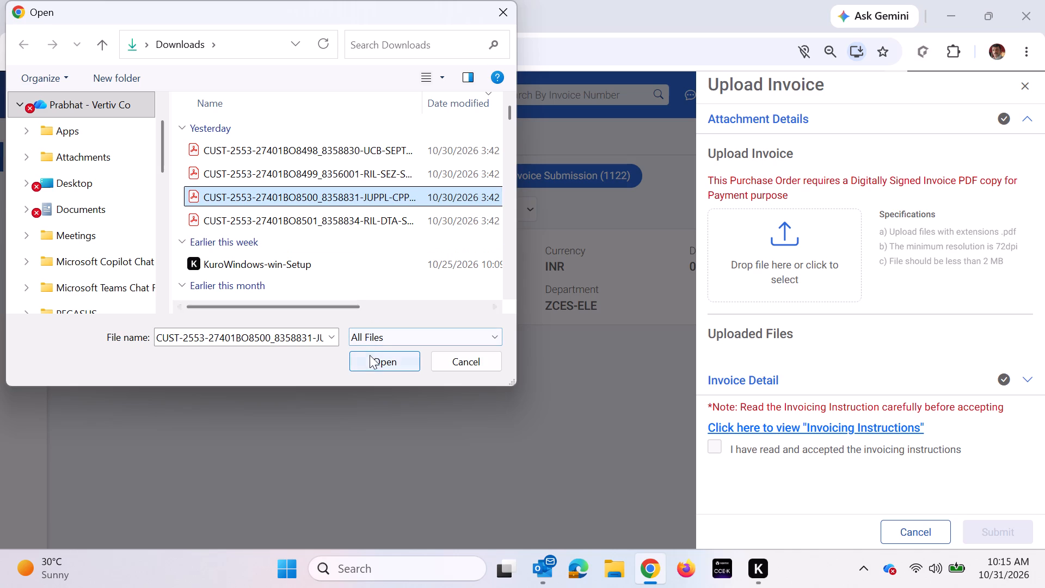
{"action": "left_click", "coordinate": [370, 357]}
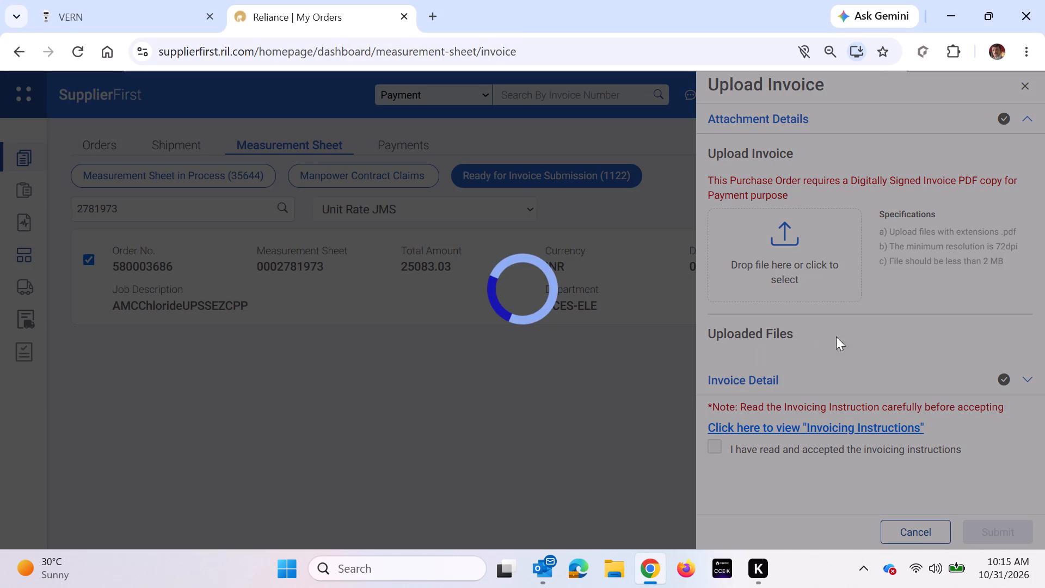
Fill in the invoice details with invoice number 27401BO8500 and date 10/29/2026.
{"action": "scroll", "coordinate": [827, 364], "scroll_direction": "down", "scroll_amount": 1}
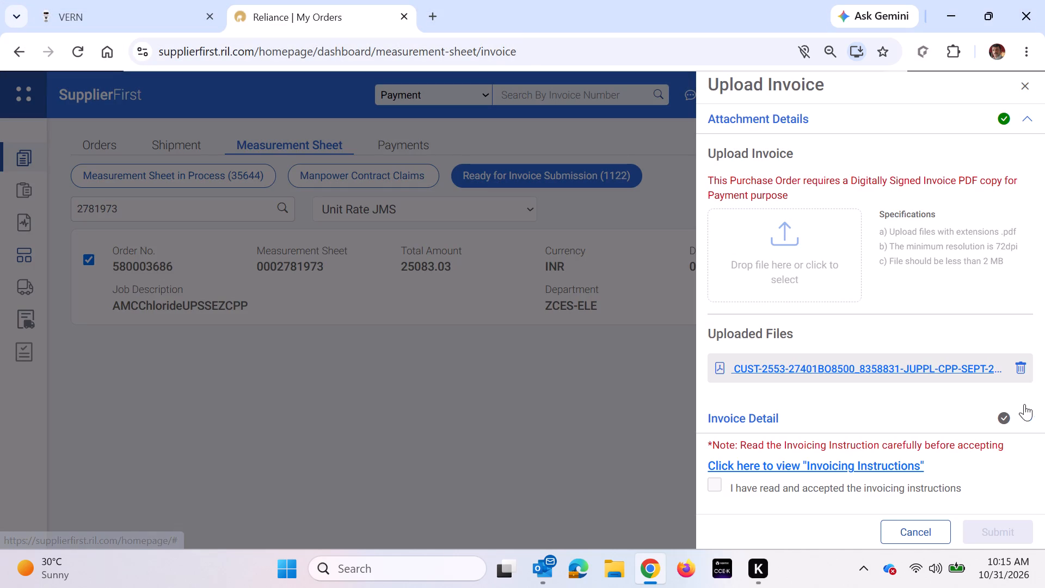
{"action": "left_click", "coordinate": [1030, 419]}
{"action": "scroll", "coordinate": [855, 396], "scroll_direction": "down", "scroll_amount": 2}
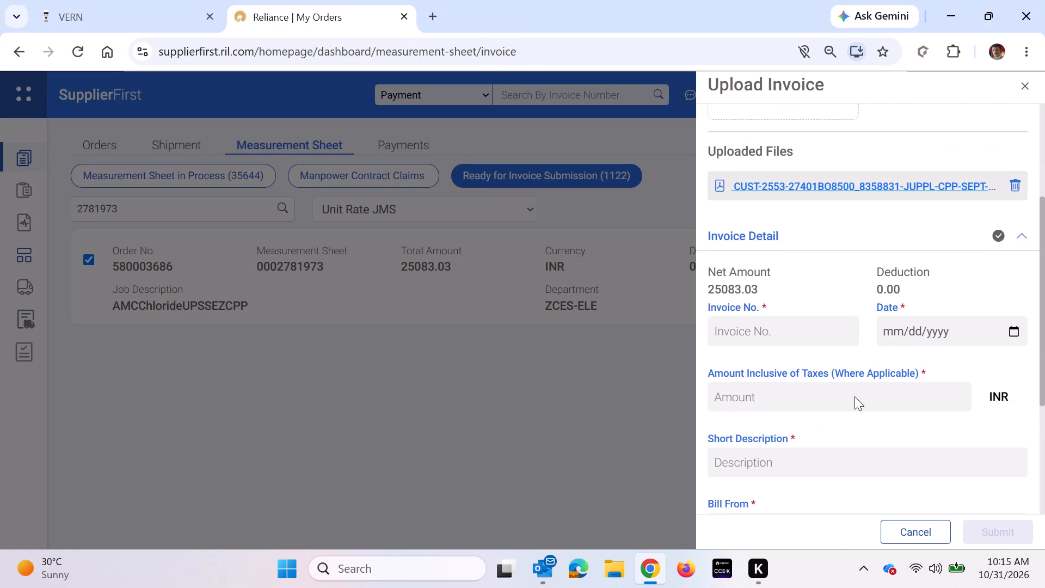
{"action": "scroll", "coordinate": [855, 396], "scroll_direction": "down", "scroll_amount": 1}
{"action": "left_click", "coordinate": [742, 326]}
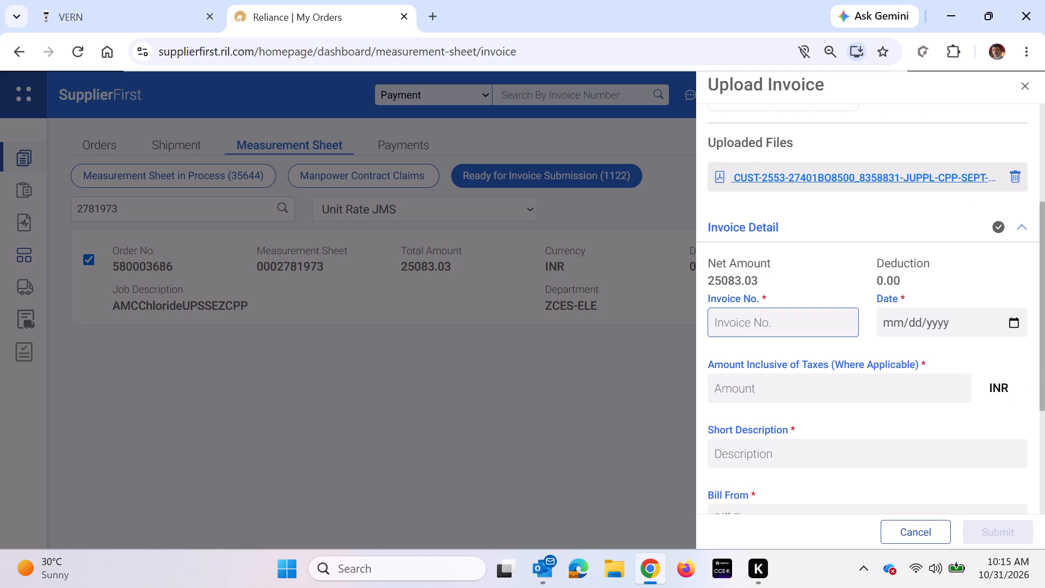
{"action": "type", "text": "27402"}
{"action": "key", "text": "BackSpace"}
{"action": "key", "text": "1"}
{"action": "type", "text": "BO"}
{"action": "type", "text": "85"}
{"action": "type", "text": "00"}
{"action": "left_click", "coordinate": [1011, 329]}
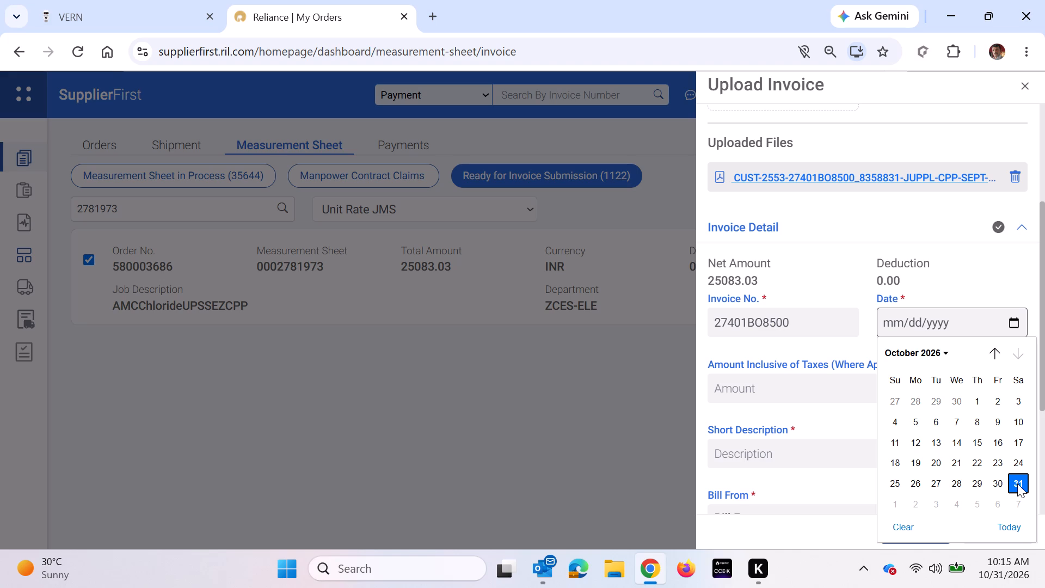
{"action": "left_click", "coordinate": [978, 485]}
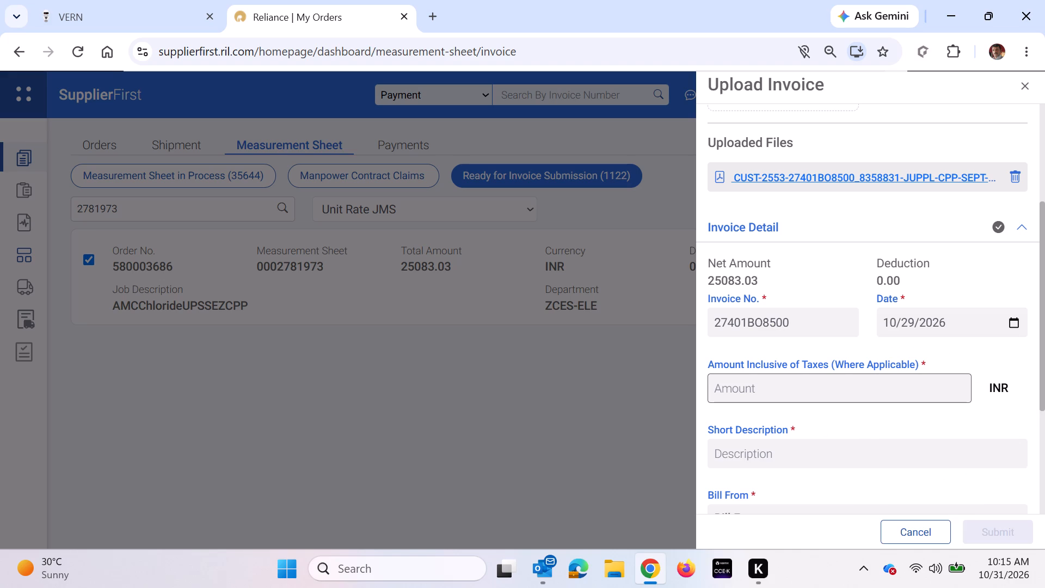
Enter 25083.03 INR as the invoice amount inclusive of taxes.
{"action": "left_click", "coordinate": [786, 389]}
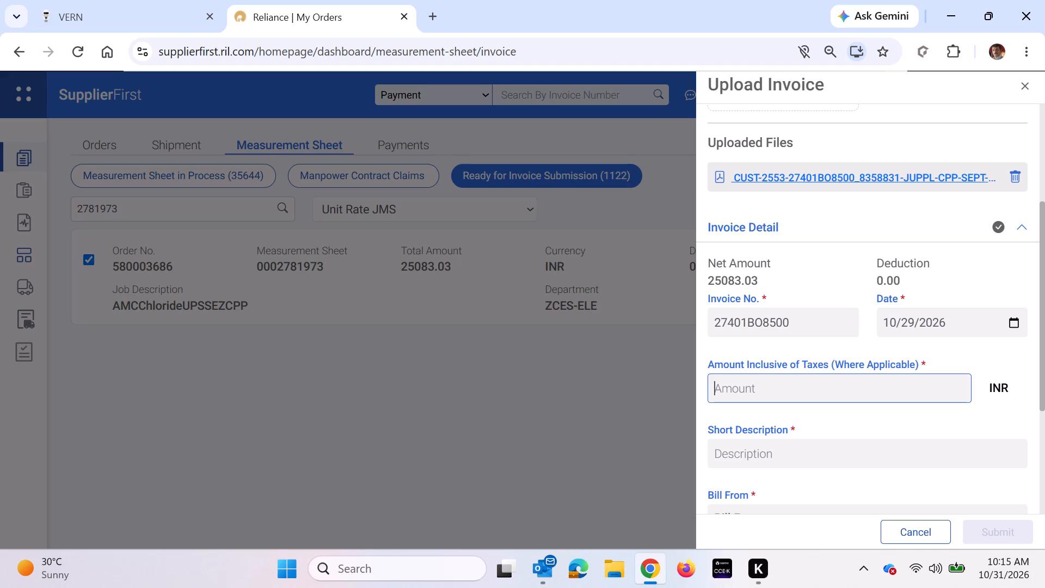
{"action": "key", "text": "2"}
{"action": "key", "text": "5"}
{"action": "key", "text": "0"}
{"action": "type", "text": "83"}
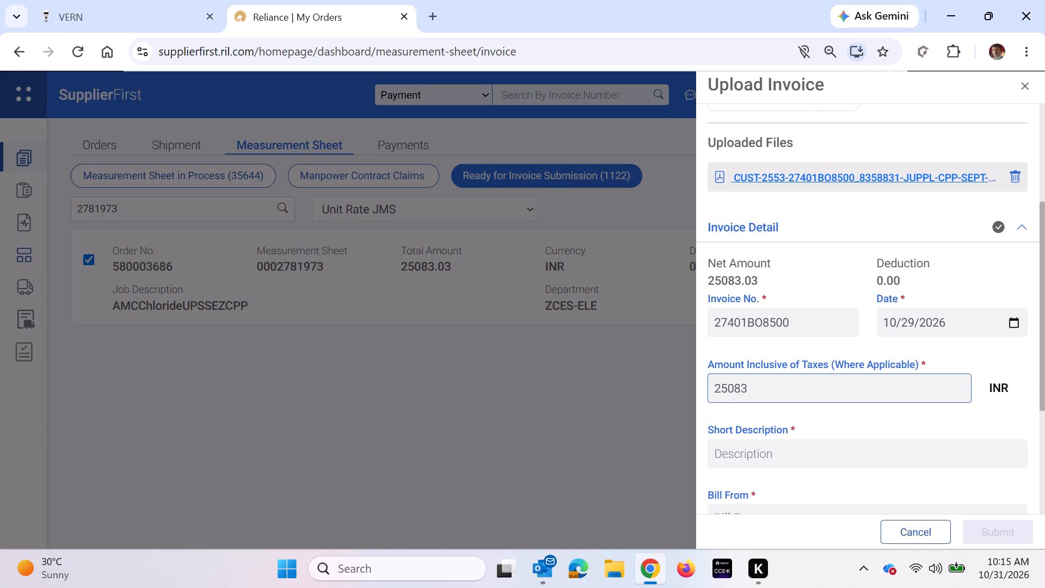
{"action": "type", "text": ".0"}
{"action": "key", "text": "3"}
Enter INV-JUPPL-CPP-SEPT-26 as the invoice's short description.
{"action": "left_click", "coordinate": [836, 451]}
{"action": "type", "text": "INV-"}
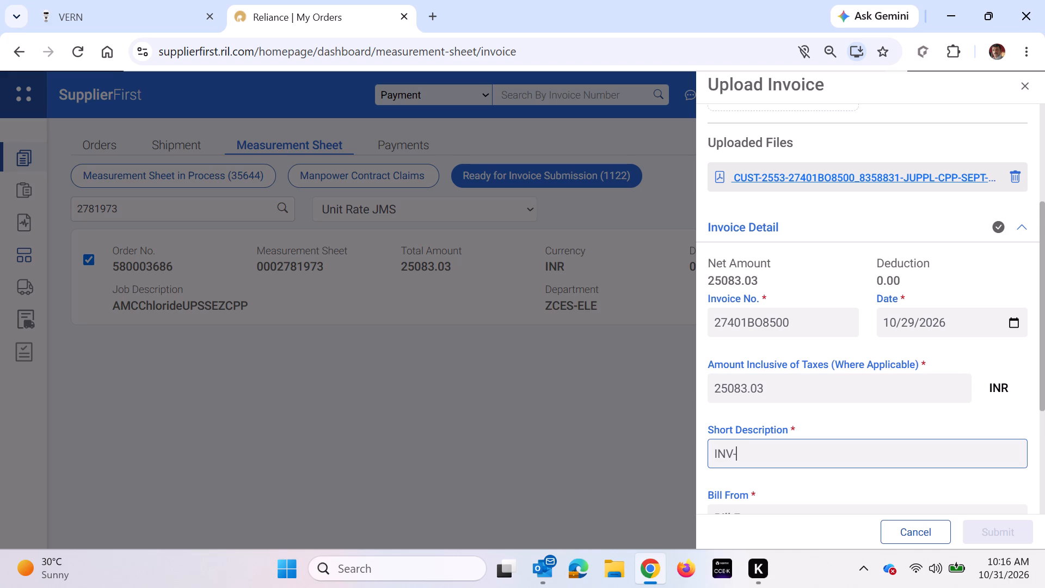
{"action": "type", "text": "JUPPL-CPP"}
{"action": "type", "text": "-SEPT-26"}
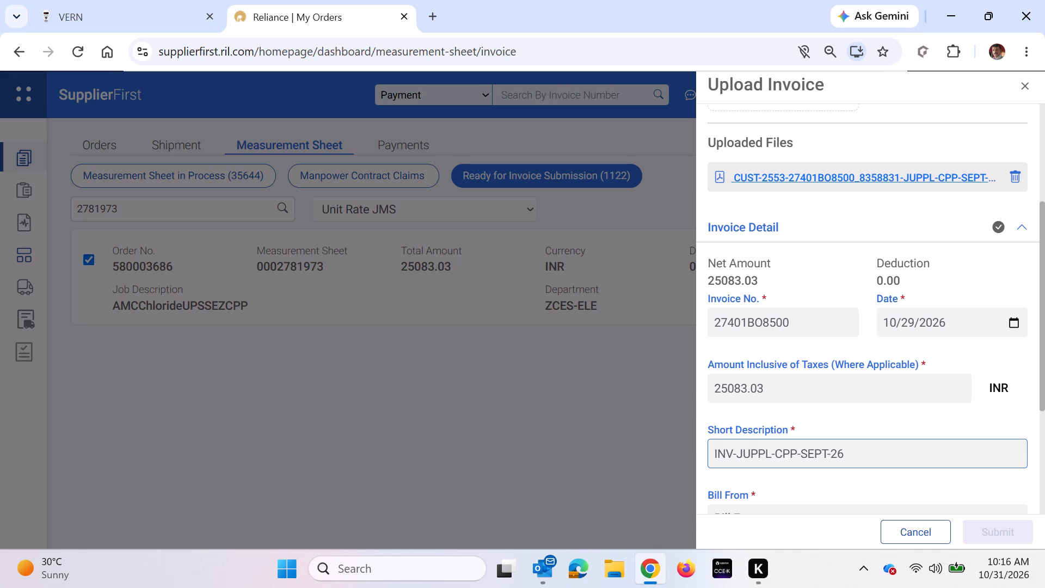
Set Bill From to 148122 - VERTIV ENERGY PVT LTD.
{"action": "scroll", "coordinate": [914, 443], "scroll_direction": "down", "scroll_amount": 2}
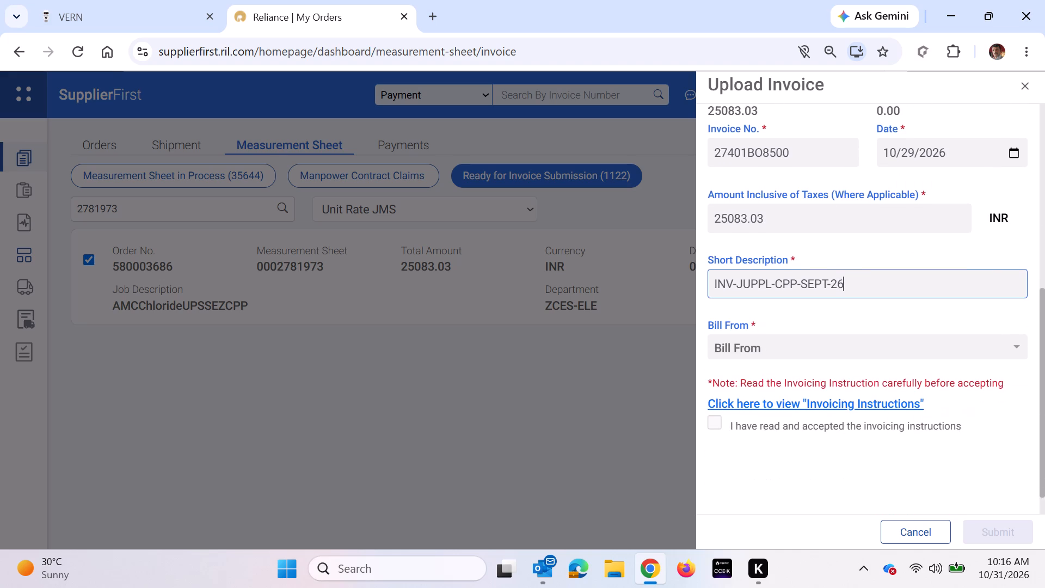
{"action": "scroll", "coordinate": [914, 443], "scroll_direction": "down", "scroll_amount": 1}
{"action": "left_click", "coordinate": [1009, 344]}
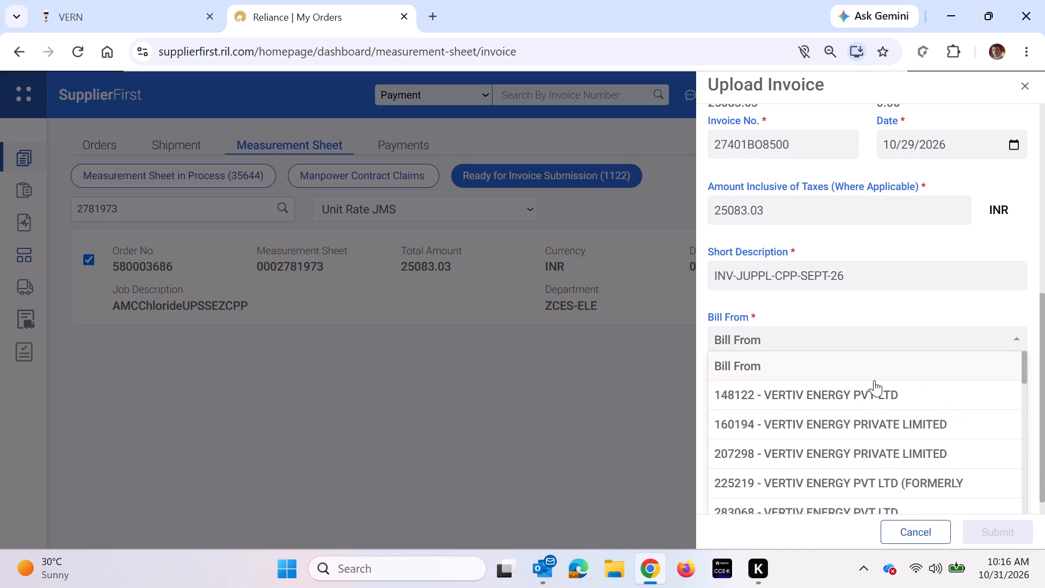
{"action": "left_click", "coordinate": [729, 397]}
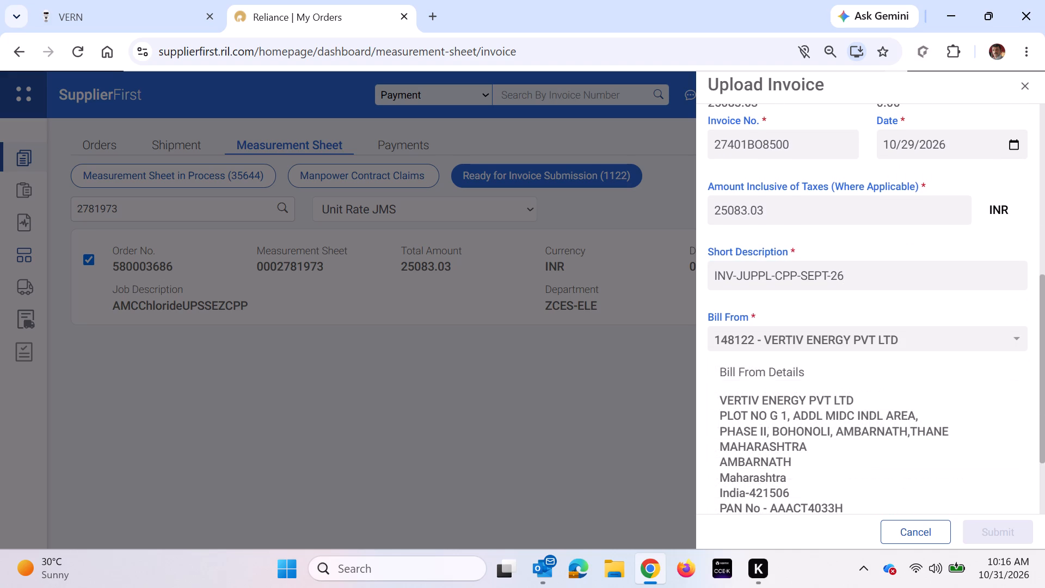
View the invoicing instructions, close them and mark them as read and accepted.
{"action": "scroll", "coordinate": [860, 426], "scroll_direction": "down", "scroll_amount": 3}
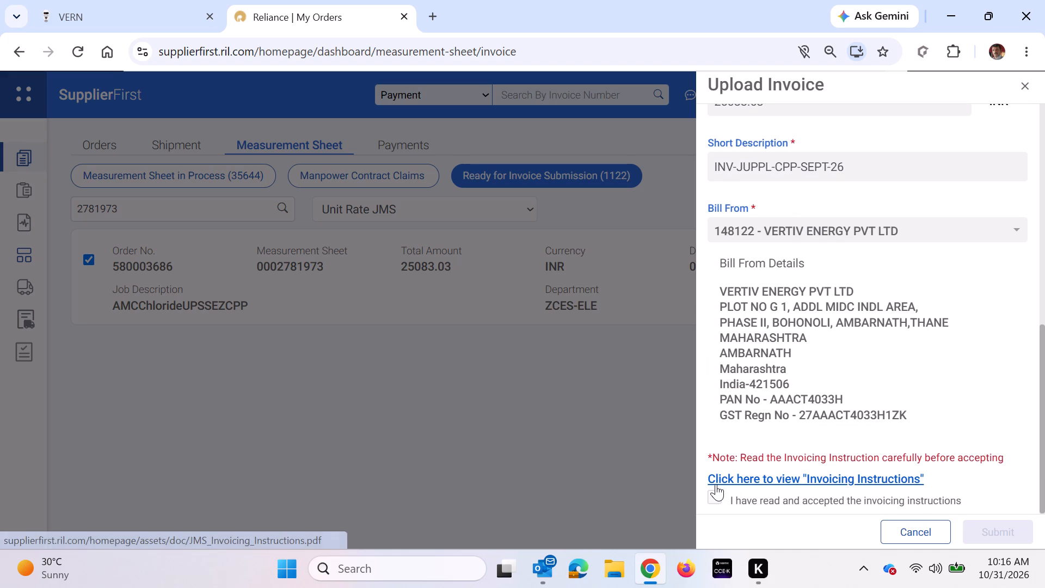
{"action": "left_click", "coordinate": [716, 484]}
{"action": "left_click", "coordinate": [594, 14]}
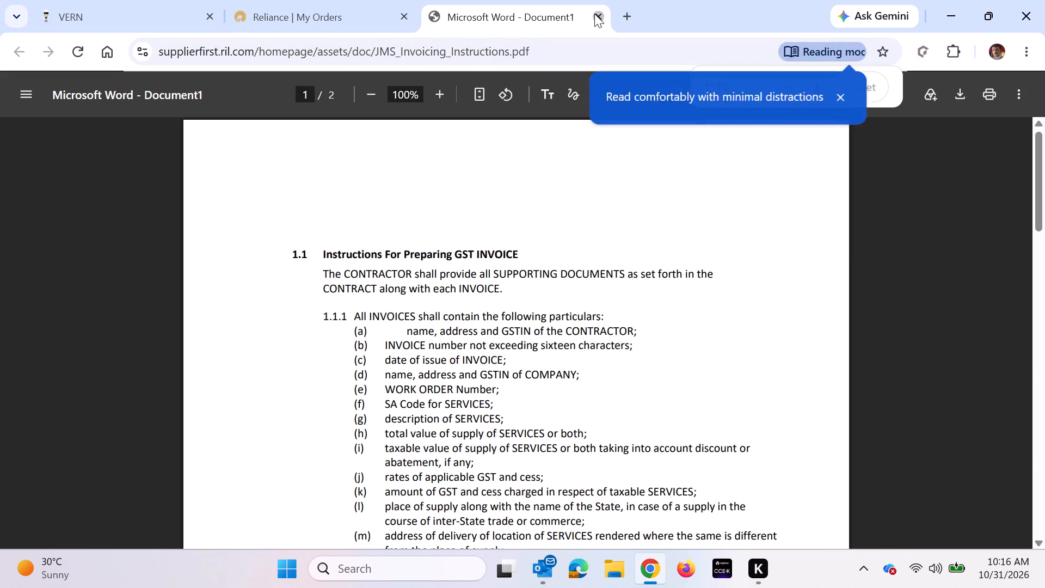
{"action": "left_click", "coordinate": [712, 499]}
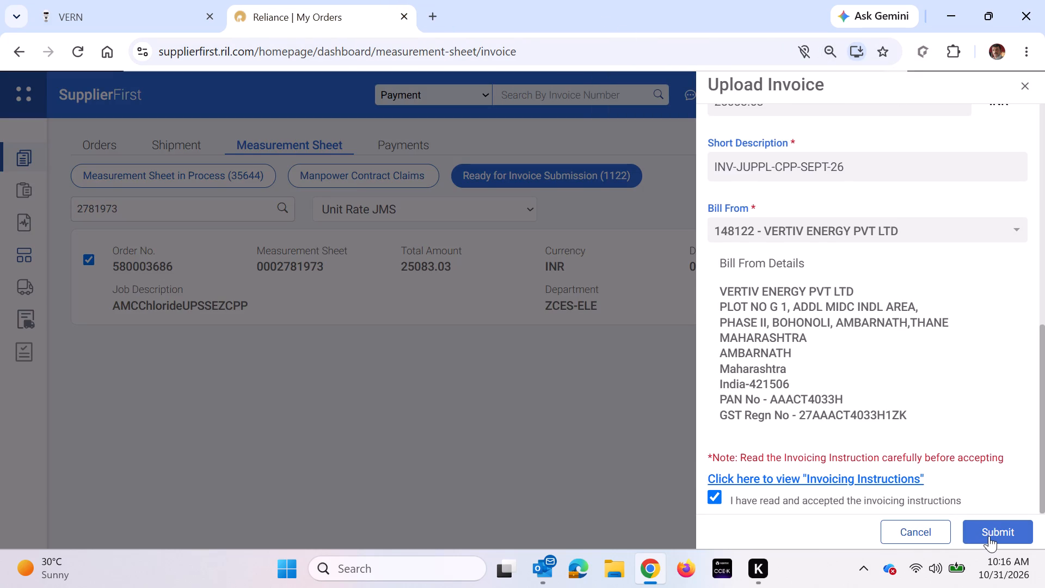
{"action": "scroll", "coordinate": [876, 374], "scroll_direction": "up", "scroll_amount": 1}
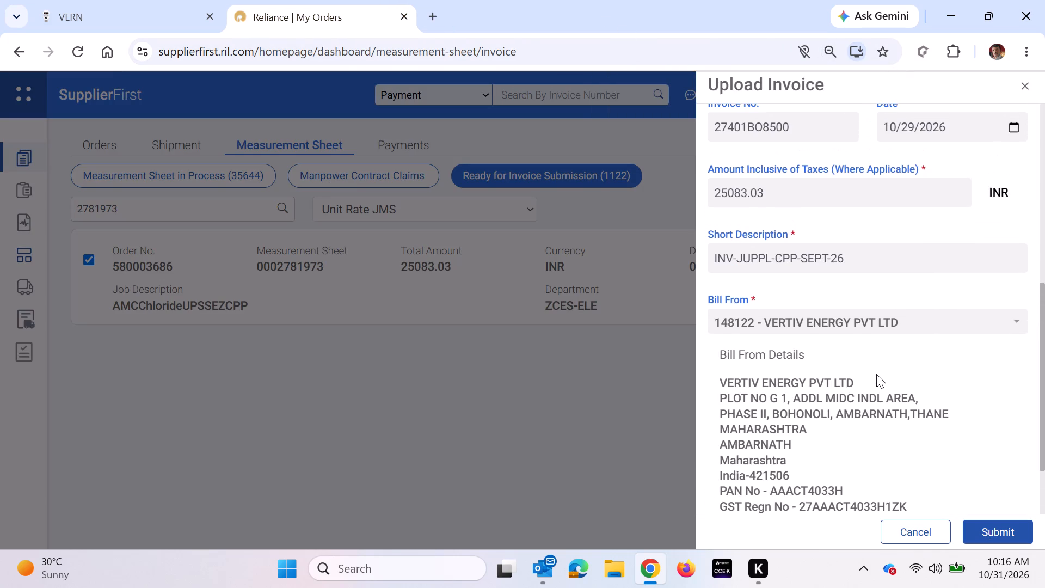
{"action": "scroll", "coordinate": [876, 374], "scroll_direction": "up", "scroll_amount": 1}
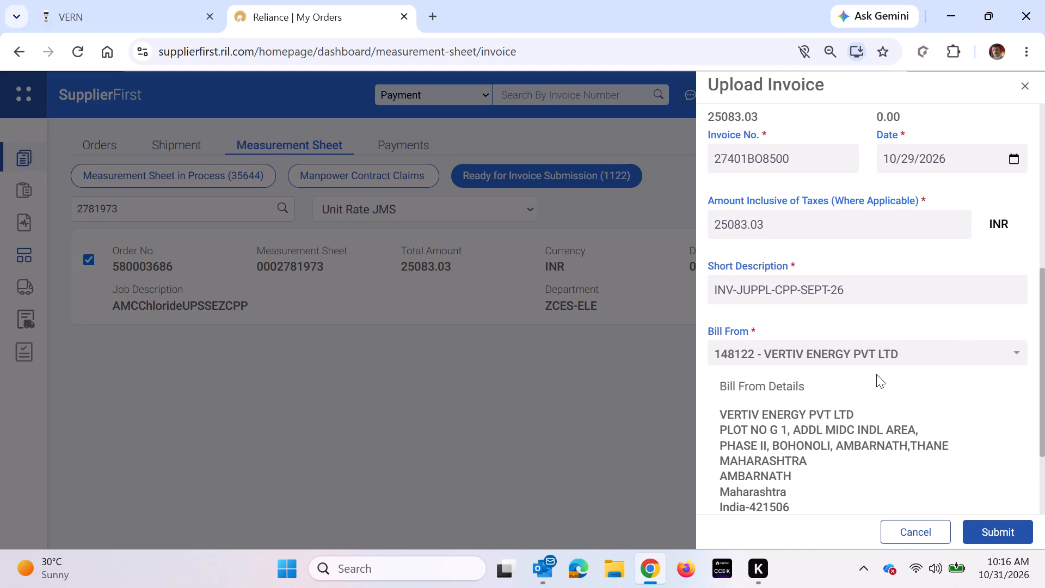
{"action": "scroll", "coordinate": [876, 374], "scroll_direction": "up", "scroll_amount": 2}
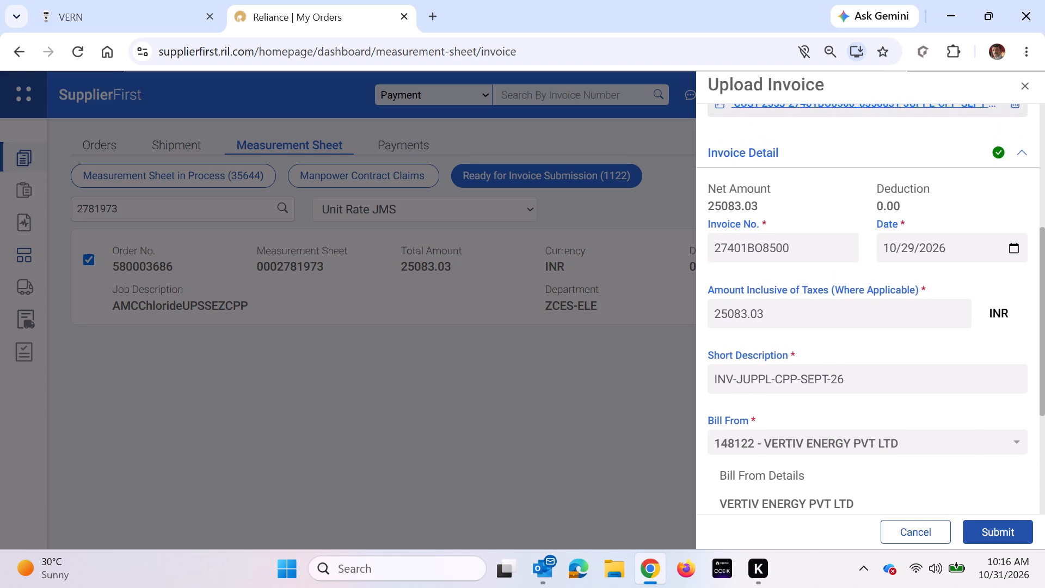
{"action": "scroll", "coordinate": [876, 374], "scroll_direction": "up", "scroll_amount": 2}
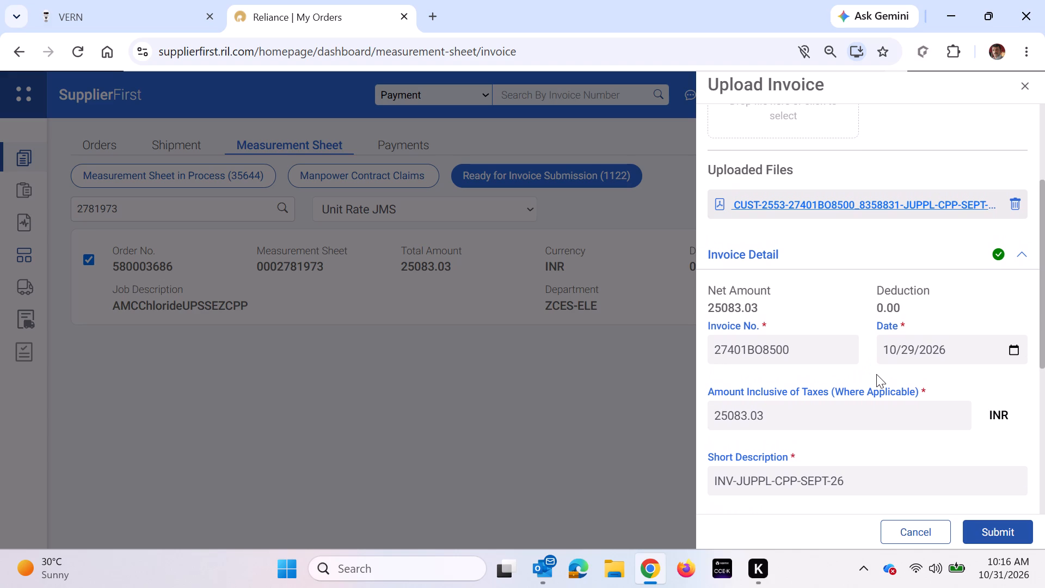
{"action": "scroll", "coordinate": [876, 374], "scroll_direction": "up", "scroll_amount": 1}
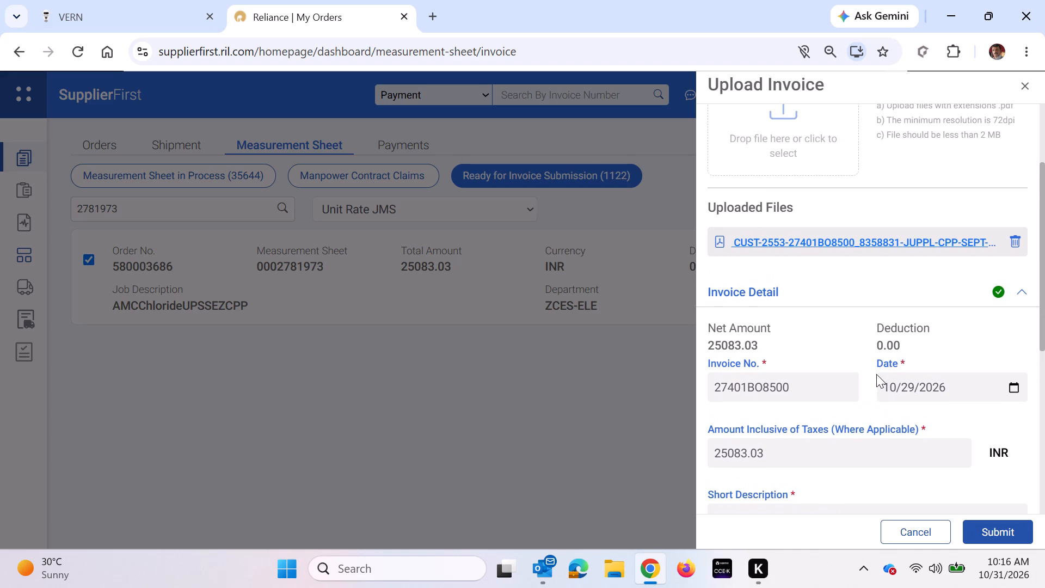
{"action": "scroll", "coordinate": [876, 374], "scroll_direction": "down", "scroll_amount": 6}
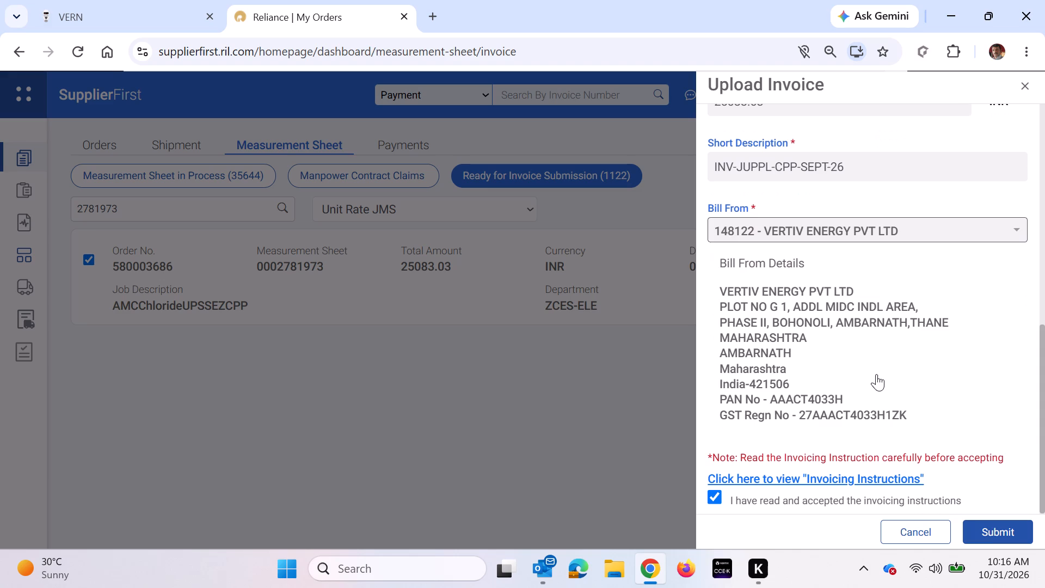
{"action": "left_click", "coordinate": [992, 538]}
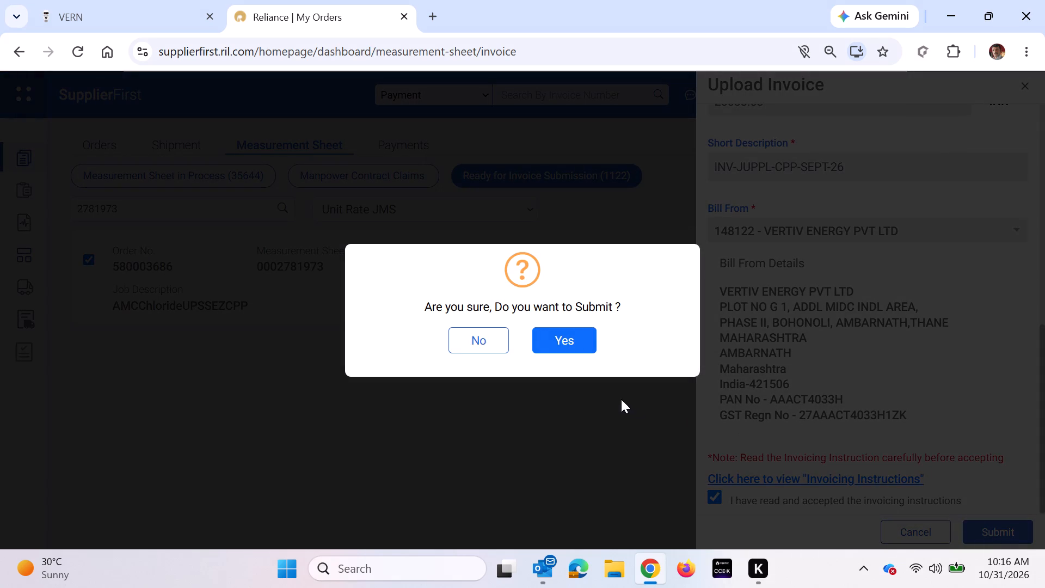
{"action": "left_click", "coordinate": [574, 342]}
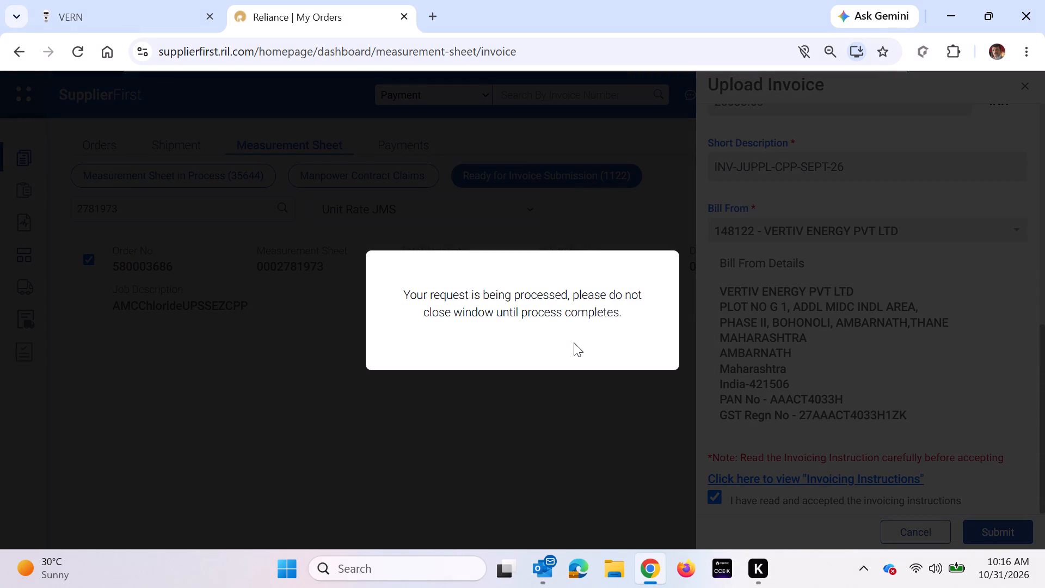
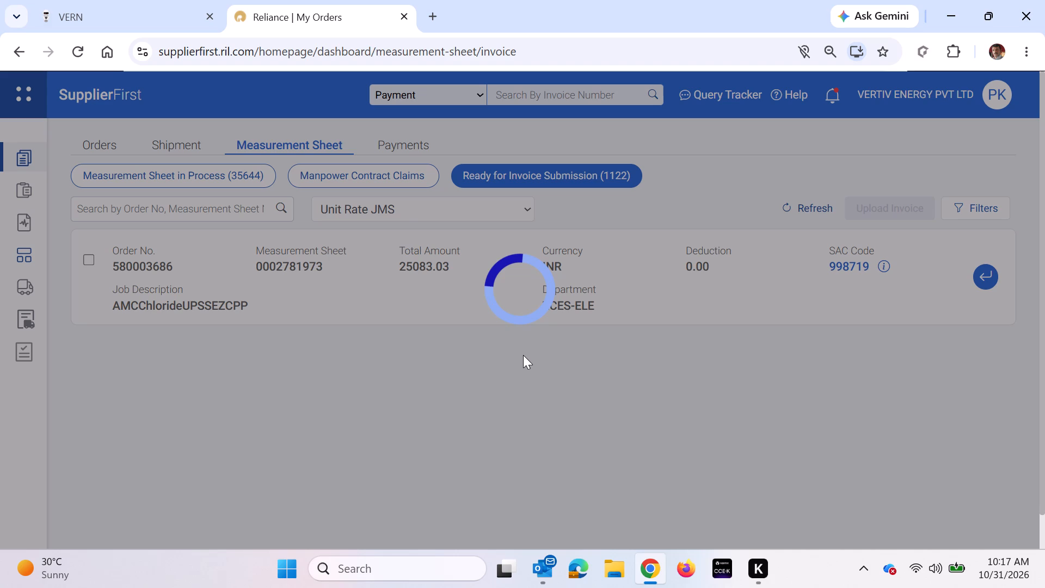
Start a new order or measurement sheet search among the Unit Rate JMS sheets ready for invoice submission.
{"action": "left_click", "coordinate": [214, 209]}
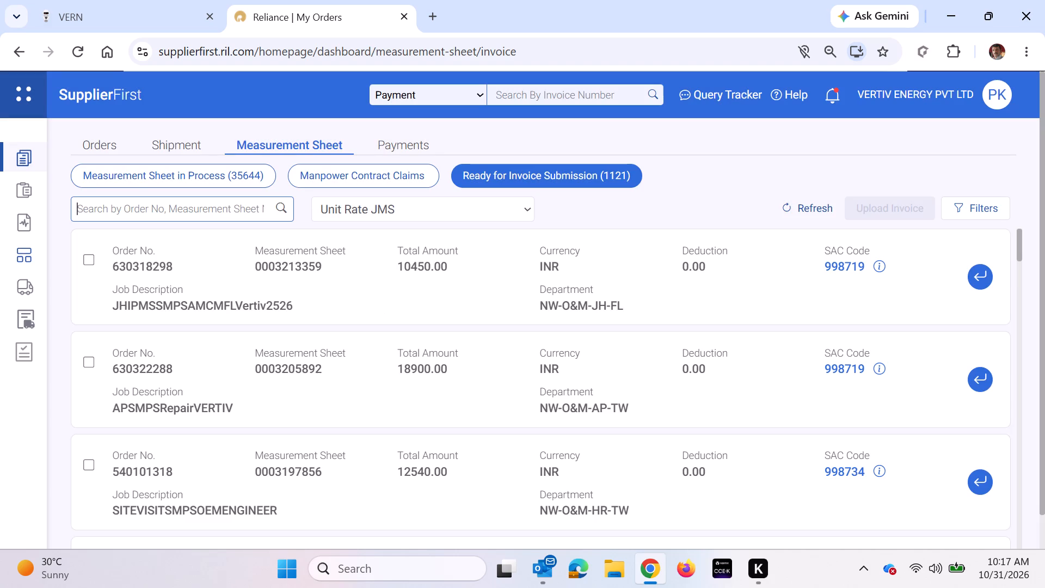
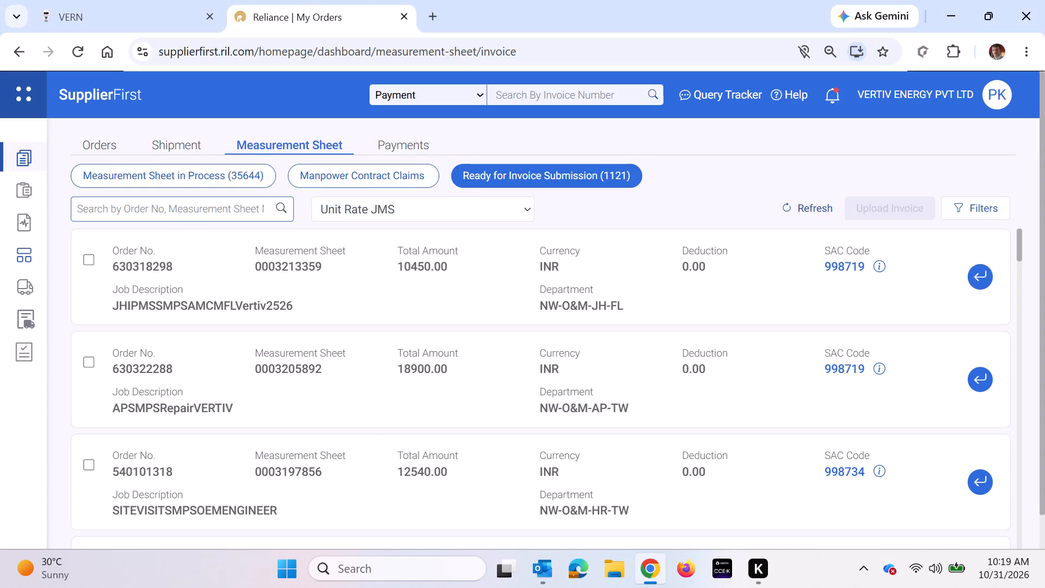
Search the measurement sheets ready for invoice submission for 2781985.
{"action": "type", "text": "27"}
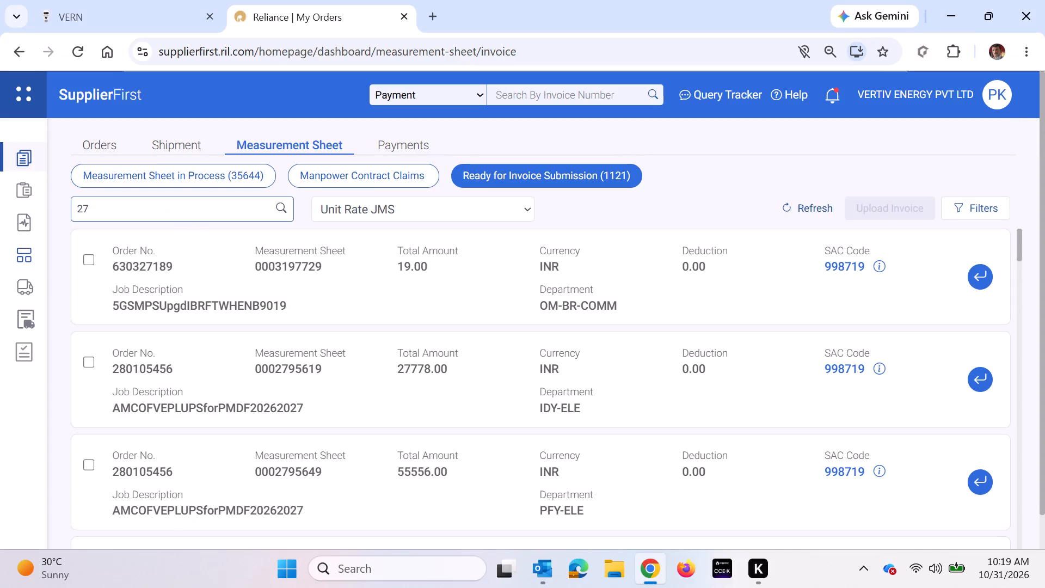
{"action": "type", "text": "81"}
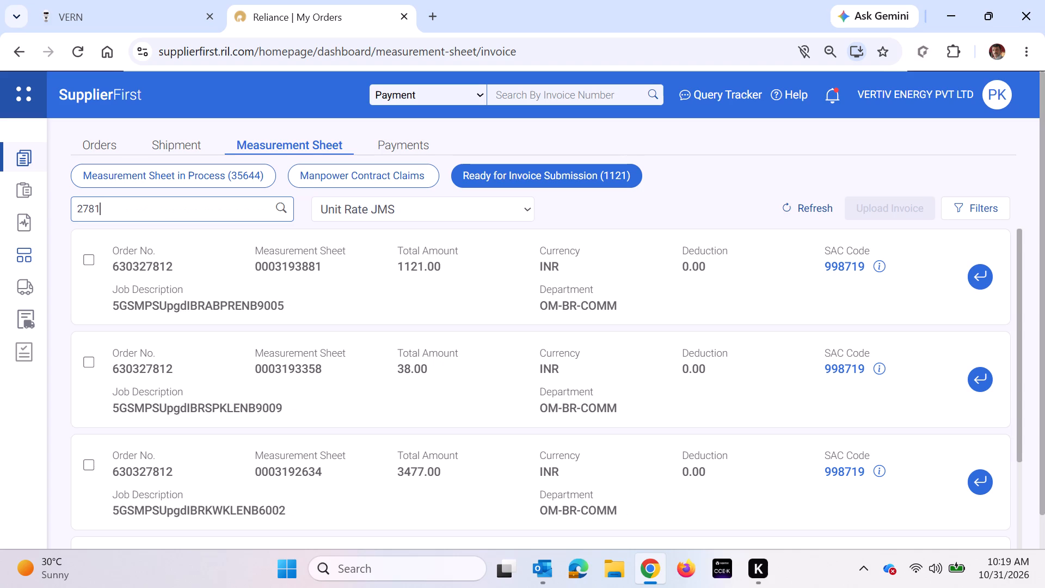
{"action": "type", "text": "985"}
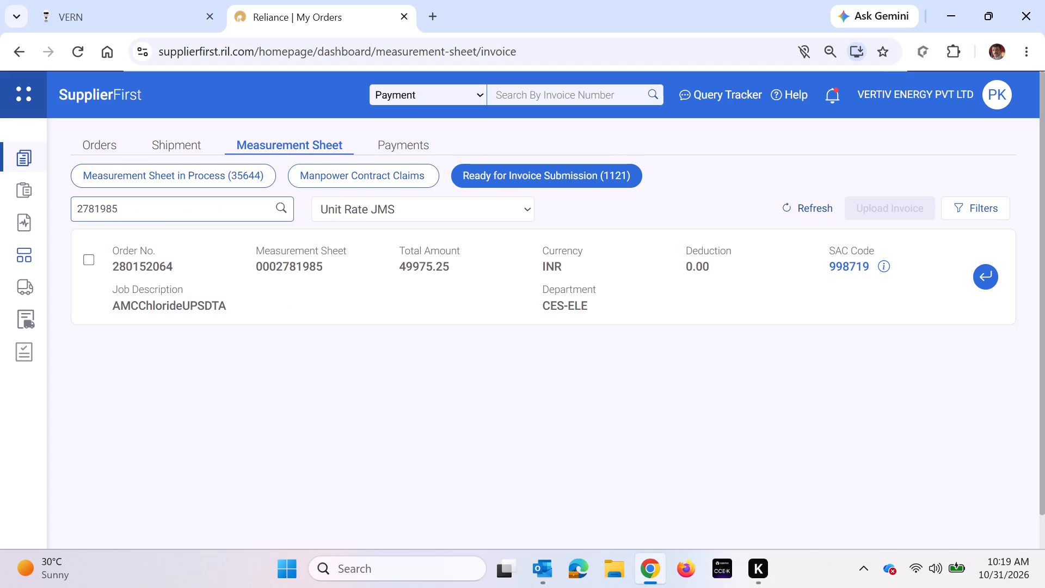
{"action": "left_click", "coordinate": [85, 259]}
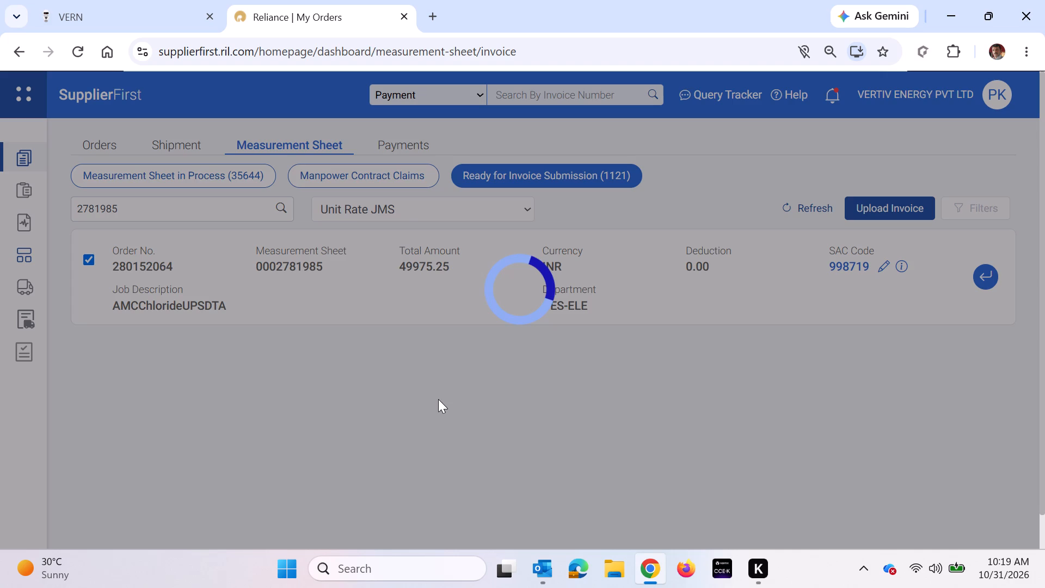
{"action": "left_click", "coordinate": [892, 210]}
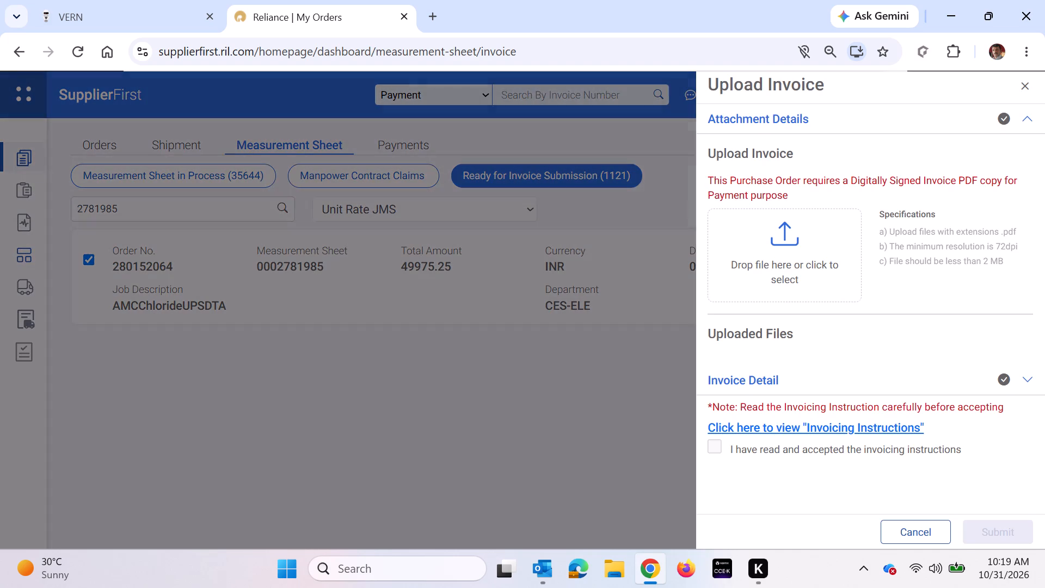
{"action": "left_click", "coordinate": [767, 246]}
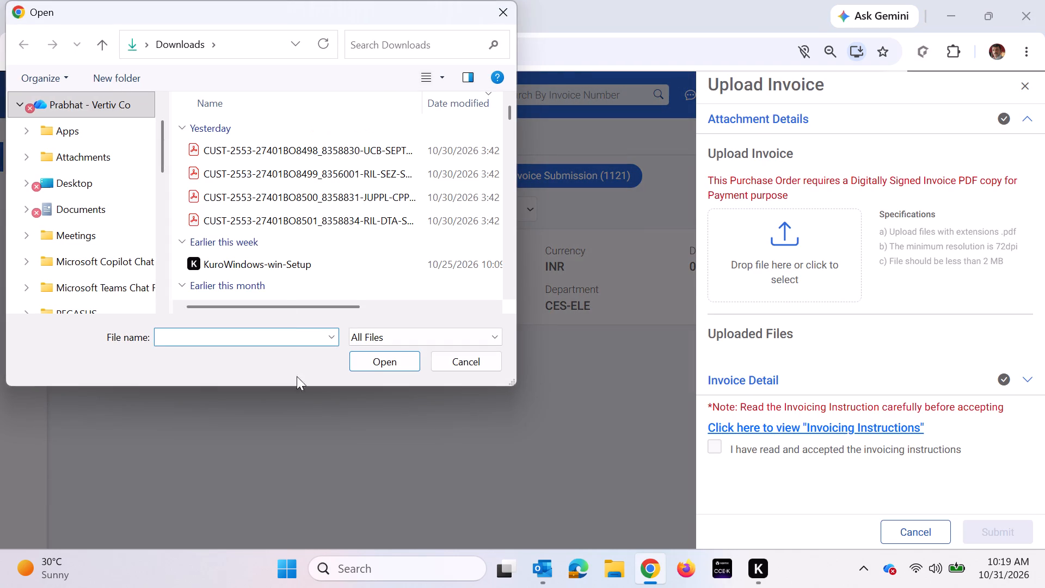
{"action": "left_click", "coordinate": [302, 222]}
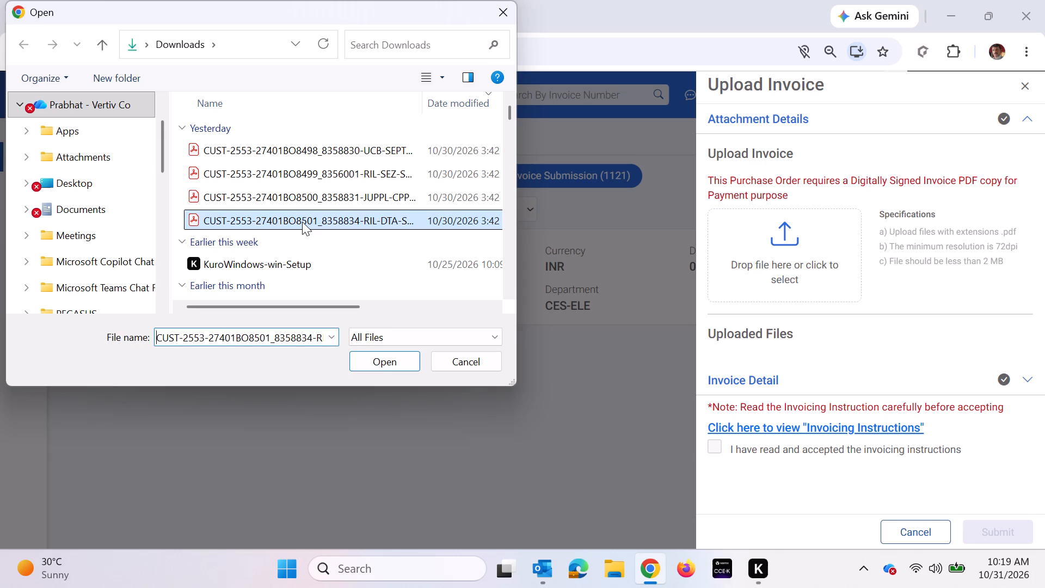
{"action": "left_click", "coordinate": [377, 357]}
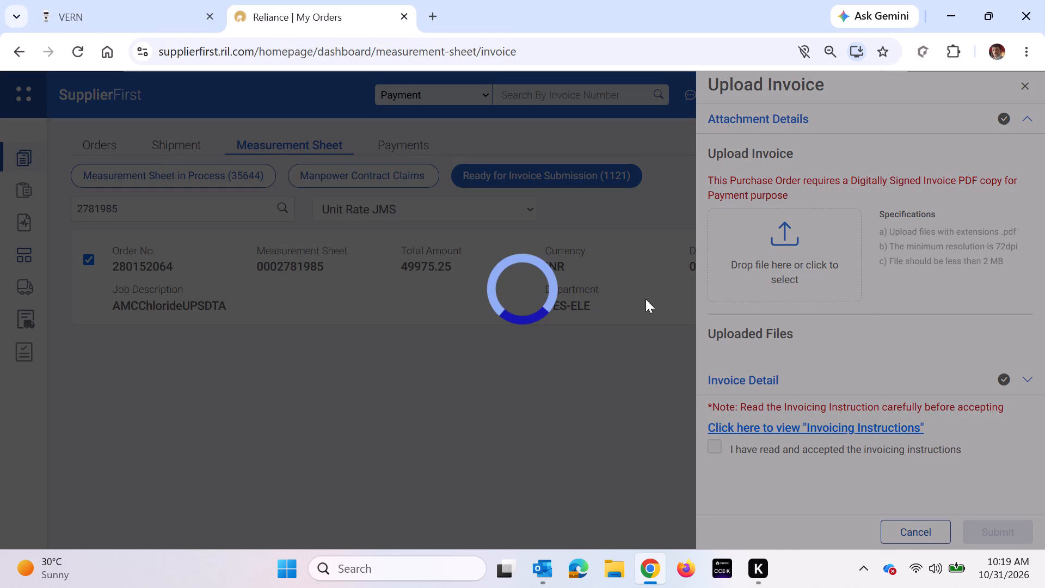
In the invoice details, enter invoice number 27401BO8501 and set the date to 10/29/2026.
{"action": "left_click", "coordinate": [1024, 418]}
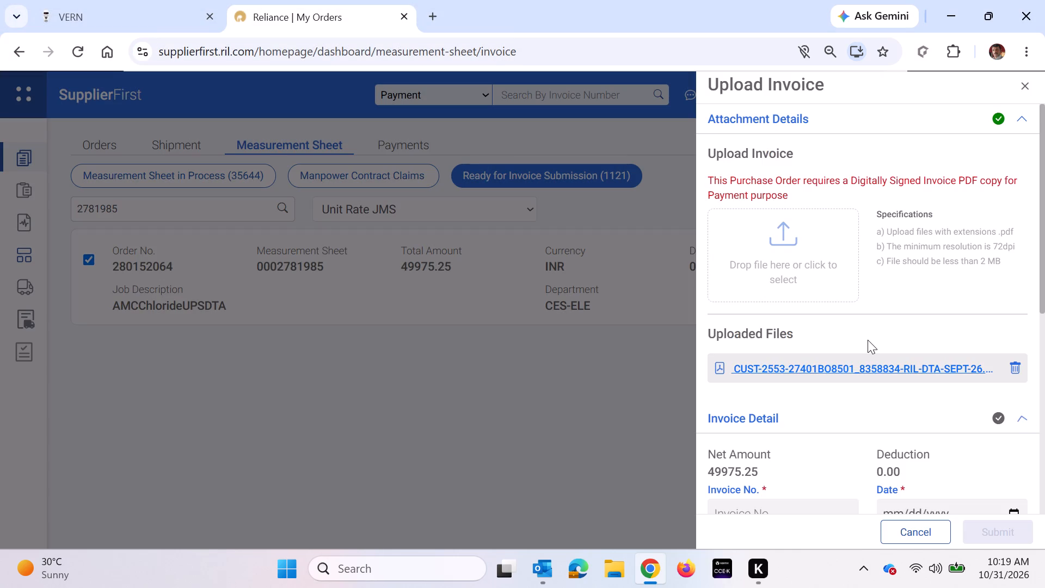
{"action": "scroll", "coordinate": [868, 340], "scroll_direction": "down", "scroll_amount": 2}
{"action": "left_click", "coordinate": [790, 327]}
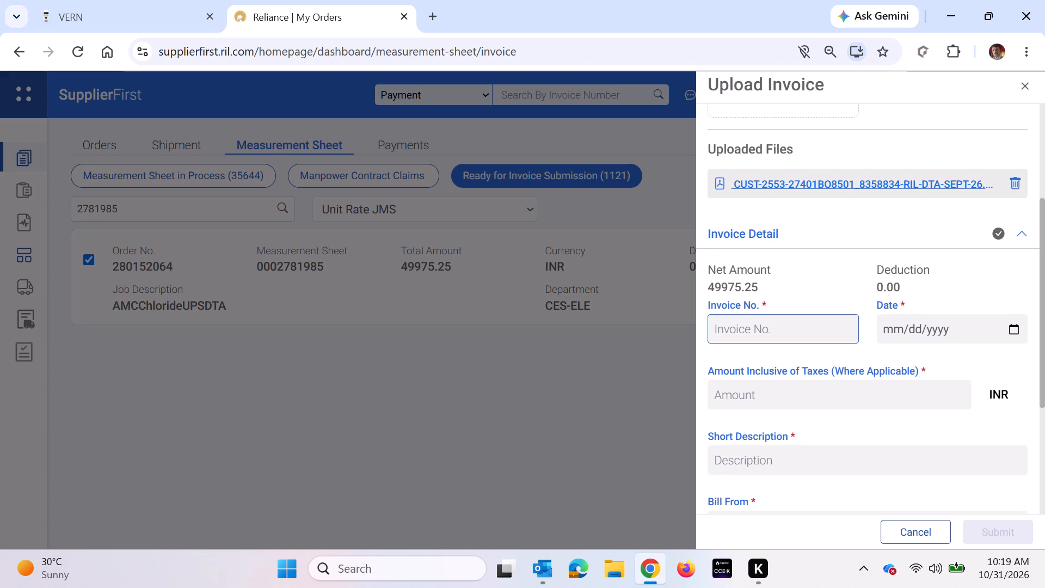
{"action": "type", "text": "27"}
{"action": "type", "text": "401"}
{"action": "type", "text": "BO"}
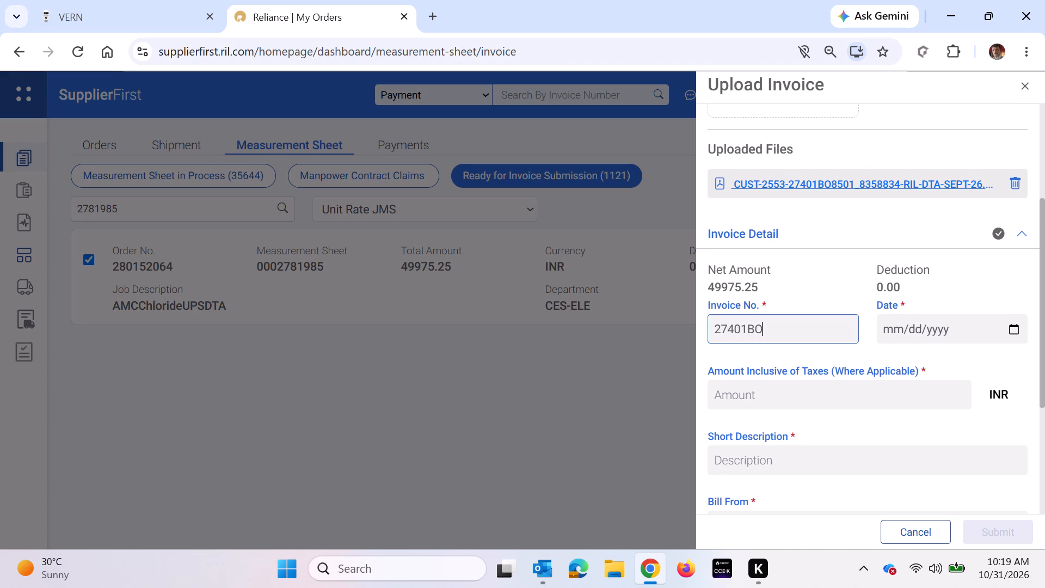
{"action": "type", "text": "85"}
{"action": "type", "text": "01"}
{"action": "left_click", "coordinate": [1015, 332]}
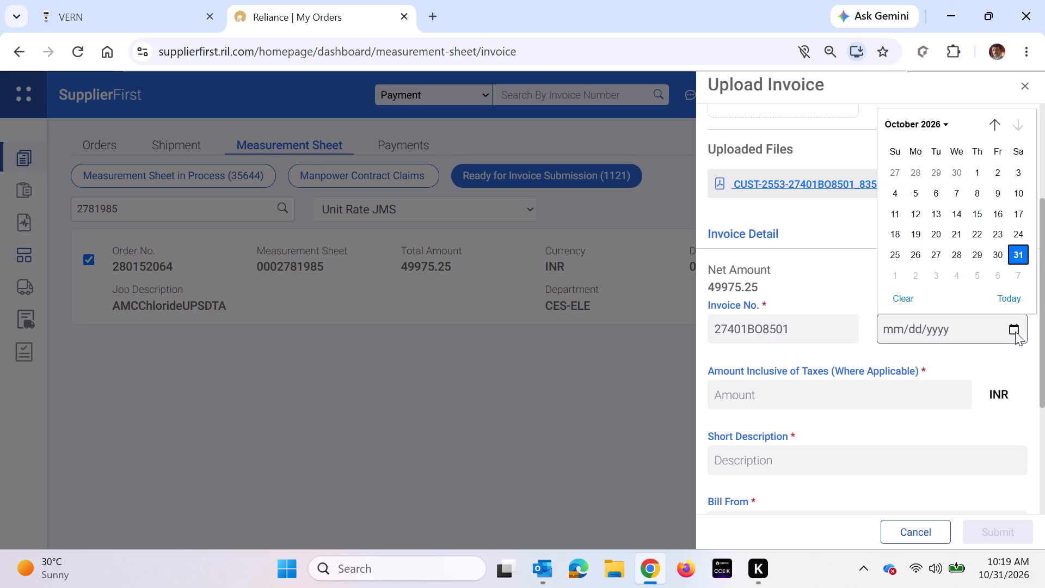
{"action": "left_click", "coordinate": [980, 254]}
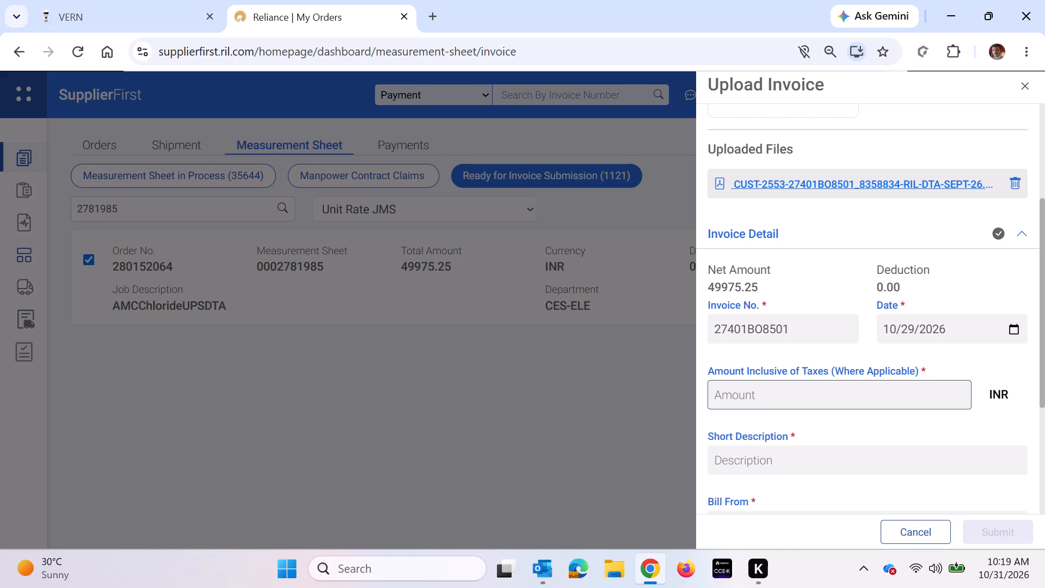
Enter 58970.80 INR as the amount inclusive of taxes.
{"action": "left_click", "coordinate": [760, 397]}
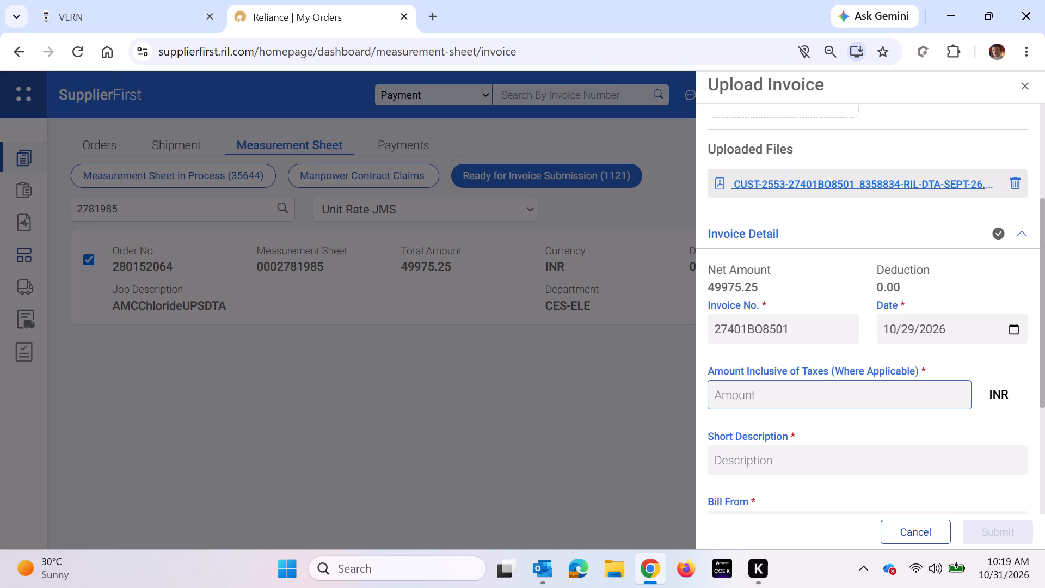
{"action": "type", "text": "58"}
{"action": "type", "text": "970"}
{"action": "type", "text": ".80"}
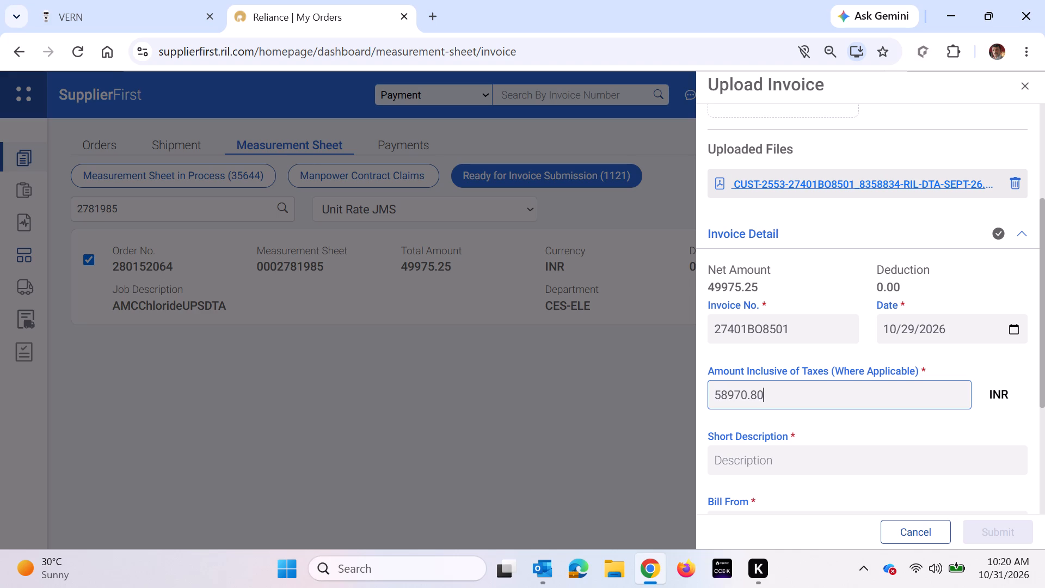
Enter INV-RIL-DTA-SEPT-26 as the invoice's short description.
{"action": "left_click", "coordinate": [818, 457]}
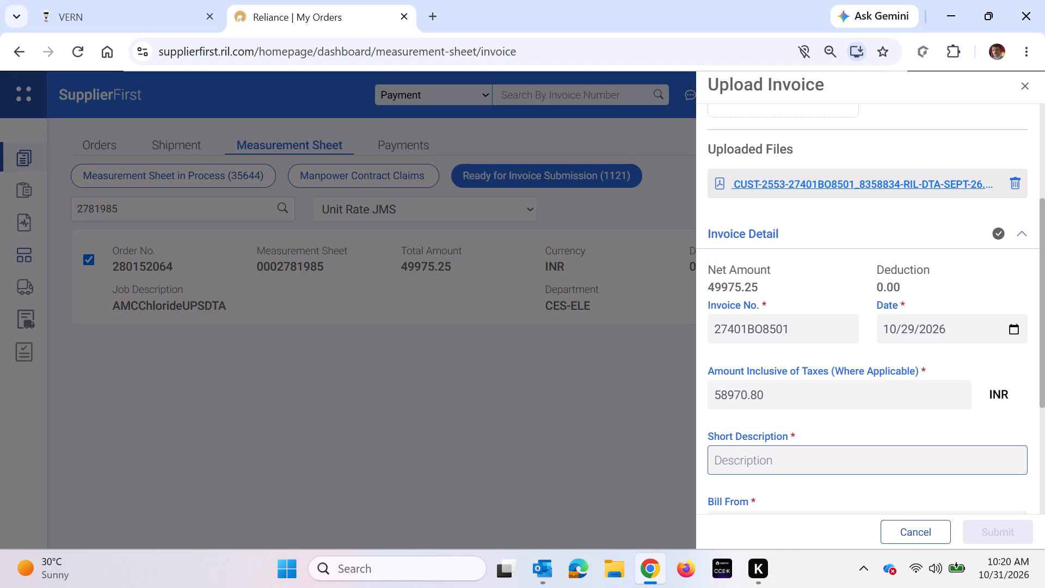
{"action": "type", "text": "INV"}
{"action": "type", "text": "-RIL"}
{"action": "key", "text": "minus"}
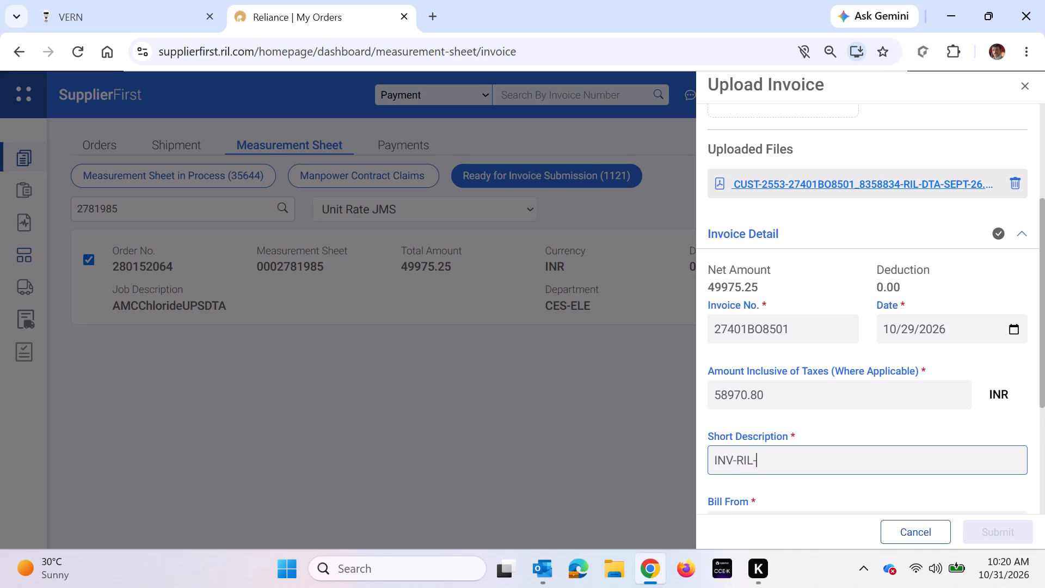
{"action": "type", "text": "DTA"}
{"action": "type", "text": "-SEPT-26"}
Set Bill From to 148122 - VERTIV ENERGY PVT LTD.
{"action": "scroll", "coordinate": [880, 446], "scroll_direction": "down", "scroll_amount": 1}
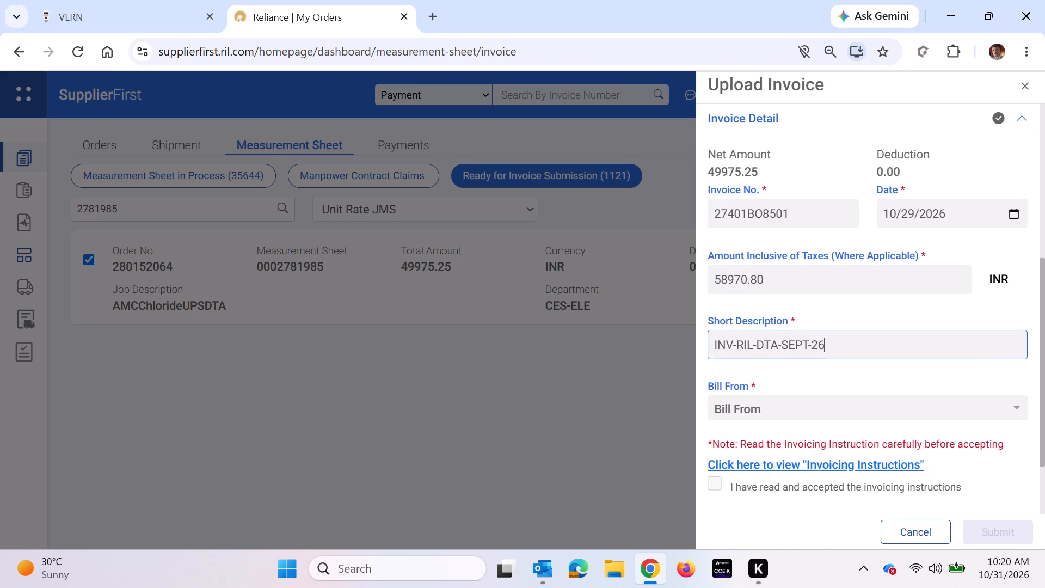
{"action": "left_click", "coordinate": [1019, 400]}
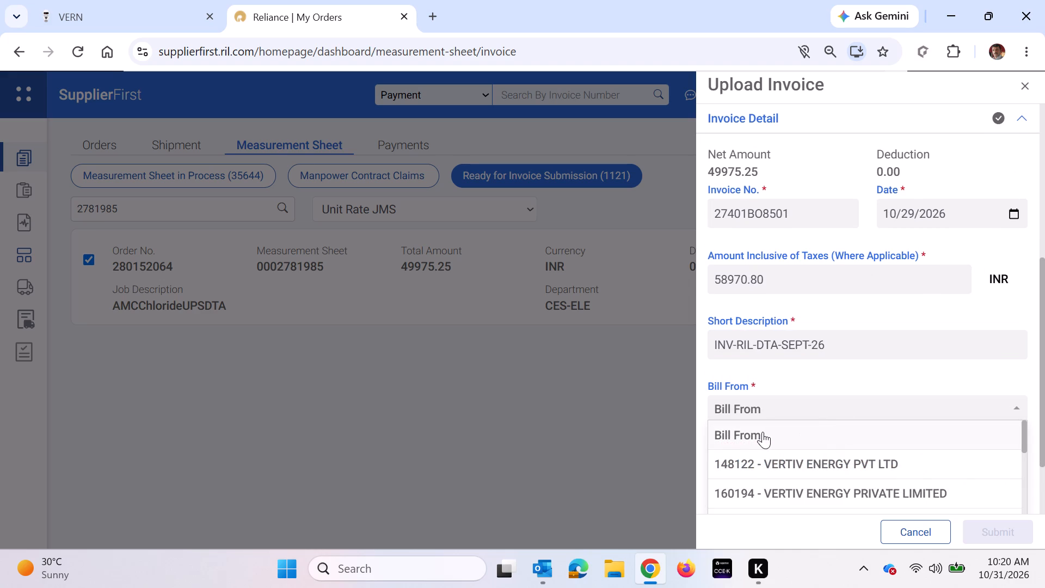
{"action": "left_click", "coordinate": [758, 457]}
View the invoicing instructions, close them and mark them as read and accepted.
{"action": "scroll", "coordinate": [758, 457], "scroll_direction": "down", "scroll_amount": 2}
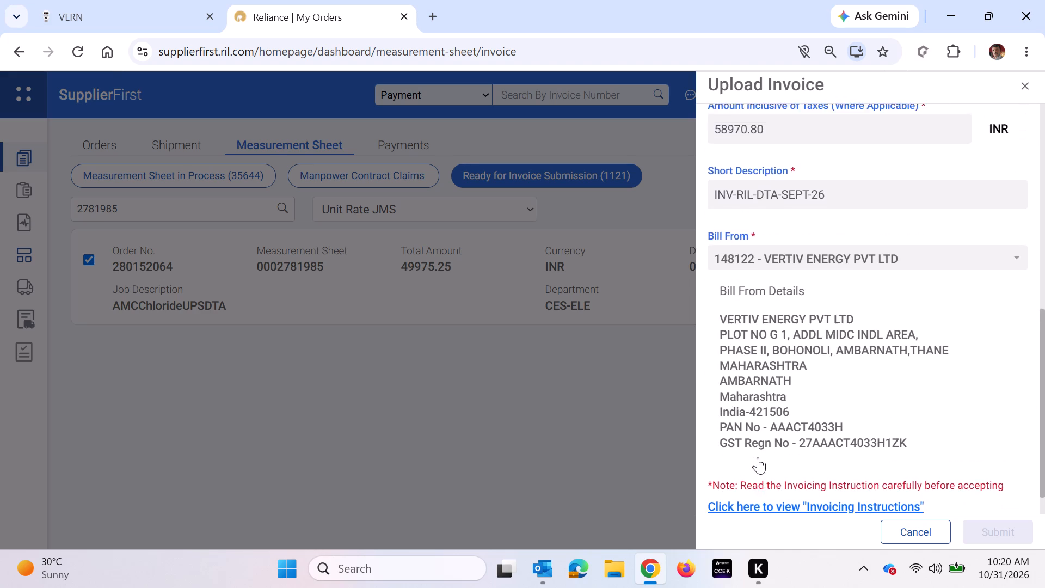
{"action": "scroll", "coordinate": [758, 457], "scroll_direction": "down", "scroll_amount": 1}
{"action": "left_click", "coordinate": [758, 479]}
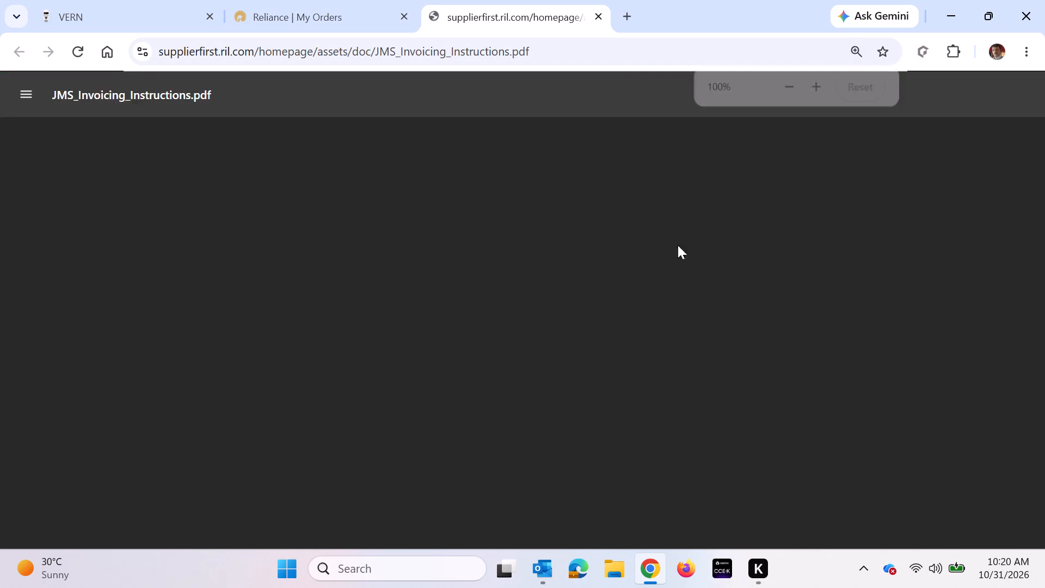
{"action": "left_click", "coordinate": [598, 14]}
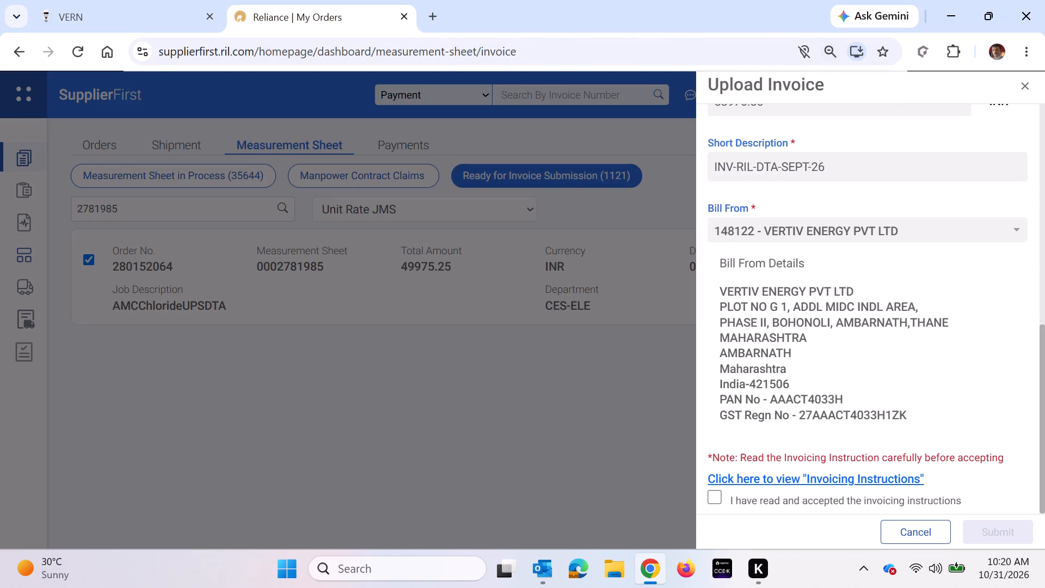
{"action": "left_click", "coordinate": [714, 499]}
{"action": "scroll", "coordinate": [877, 450], "scroll_direction": "up", "scroll_amount": 2}
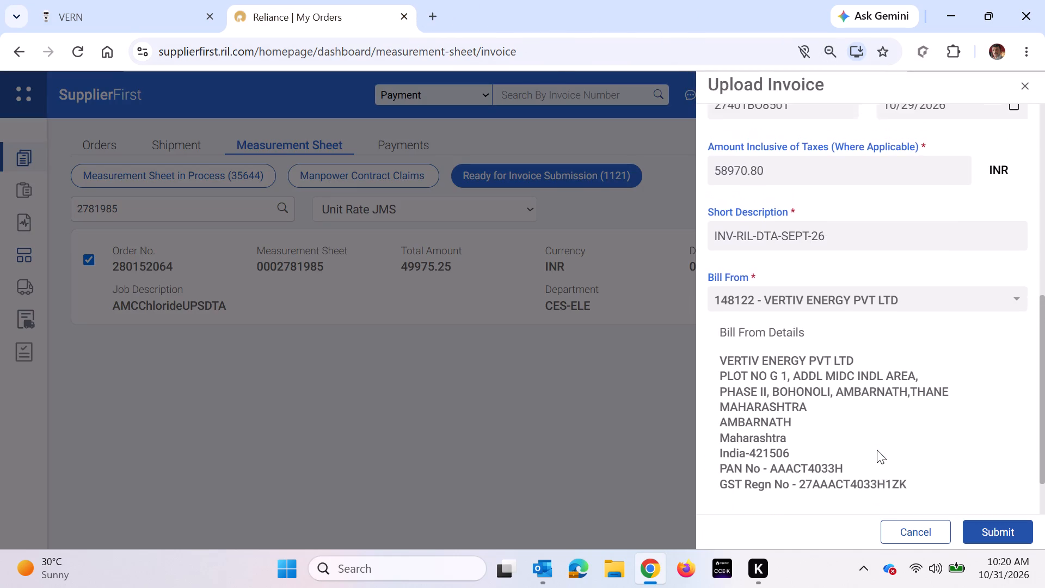
{"action": "scroll", "coordinate": [877, 450], "scroll_direction": "up", "scroll_amount": 4}
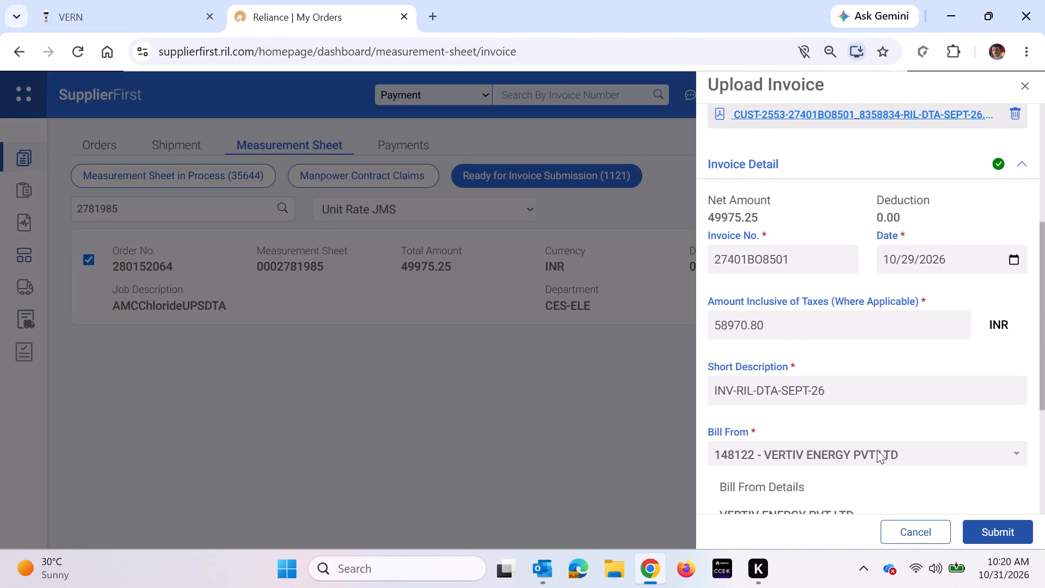
{"action": "scroll", "coordinate": [877, 450], "scroll_direction": "up", "scroll_amount": 2}
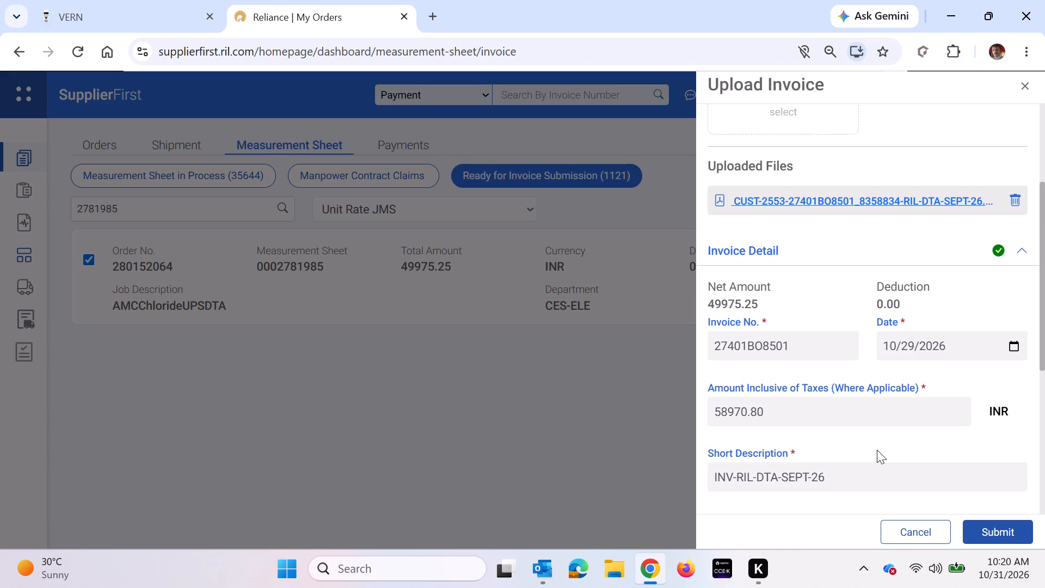
{"action": "scroll", "coordinate": [877, 450], "scroll_direction": "down", "scroll_amount": 6}
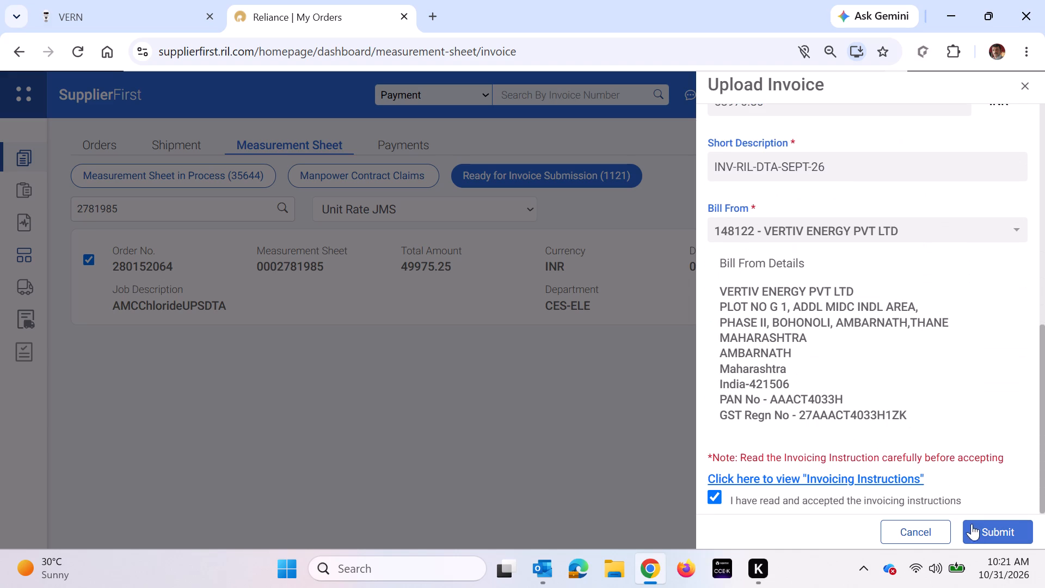
{"action": "left_click", "coordinate": [982, 531]}
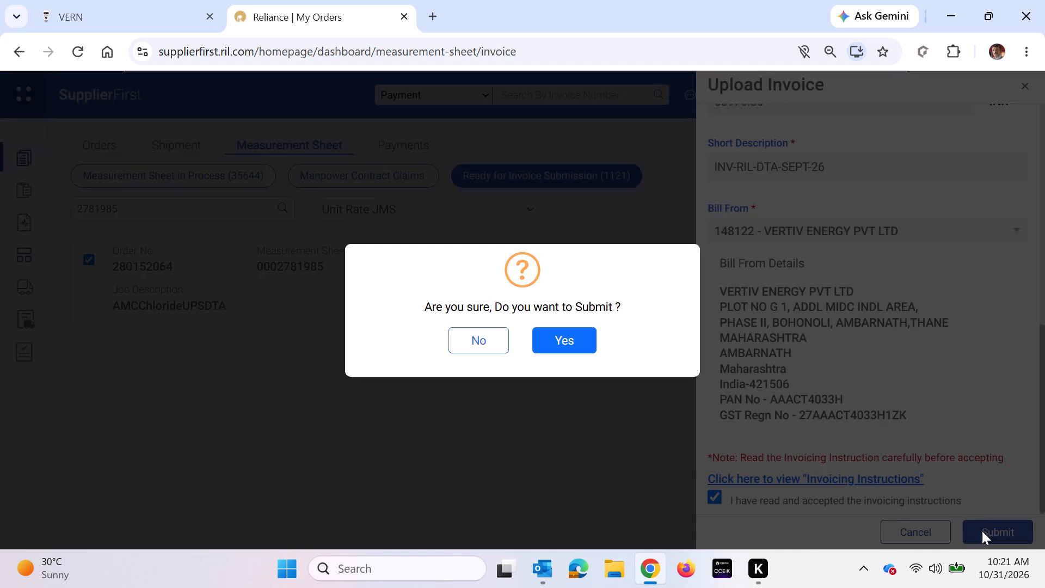
{"action": "left_click", "coordinate": [558, 345]}
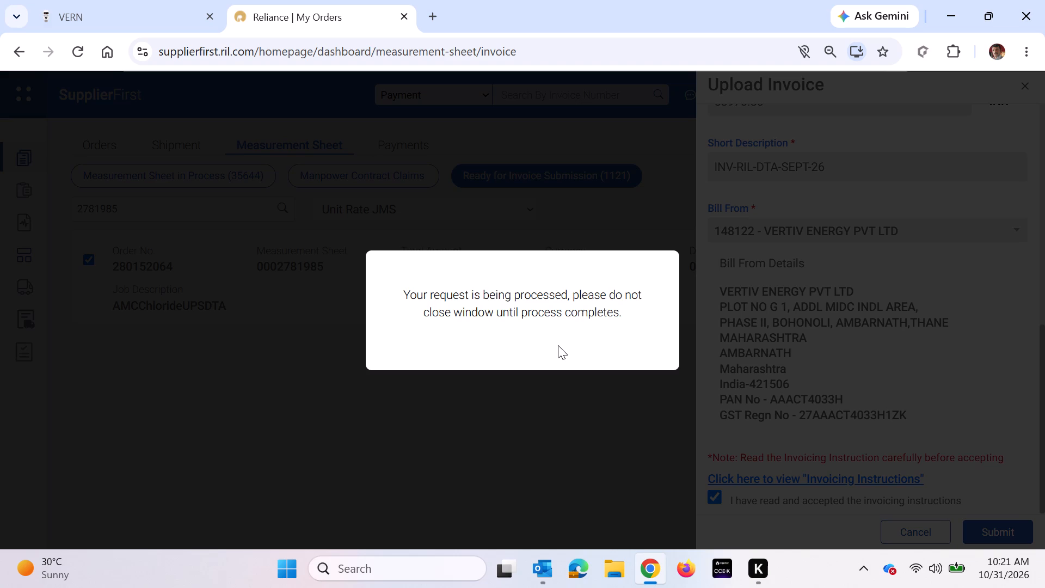
{"action": "left_click", "coordinate": [512, 359]}
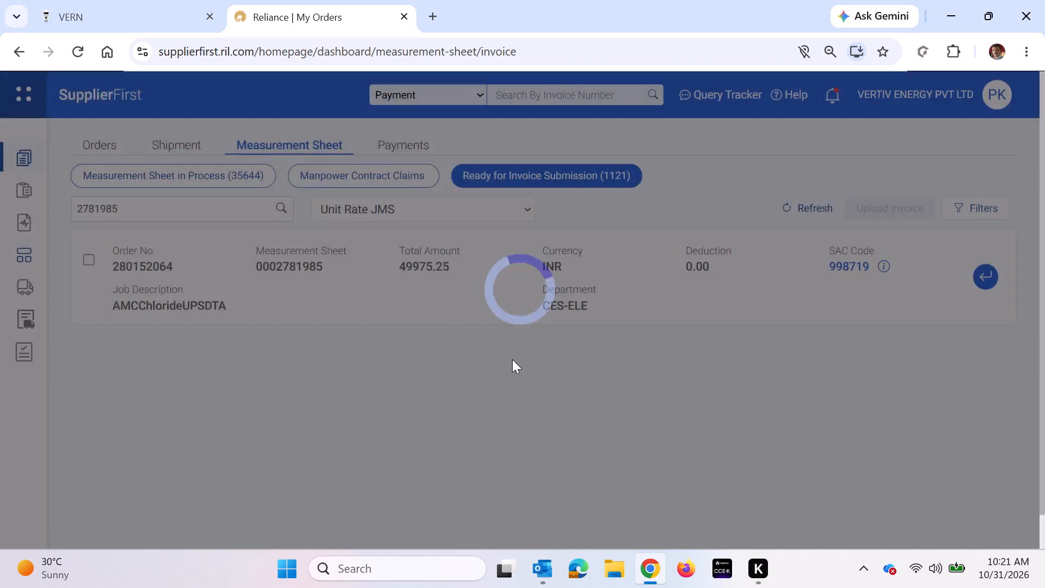